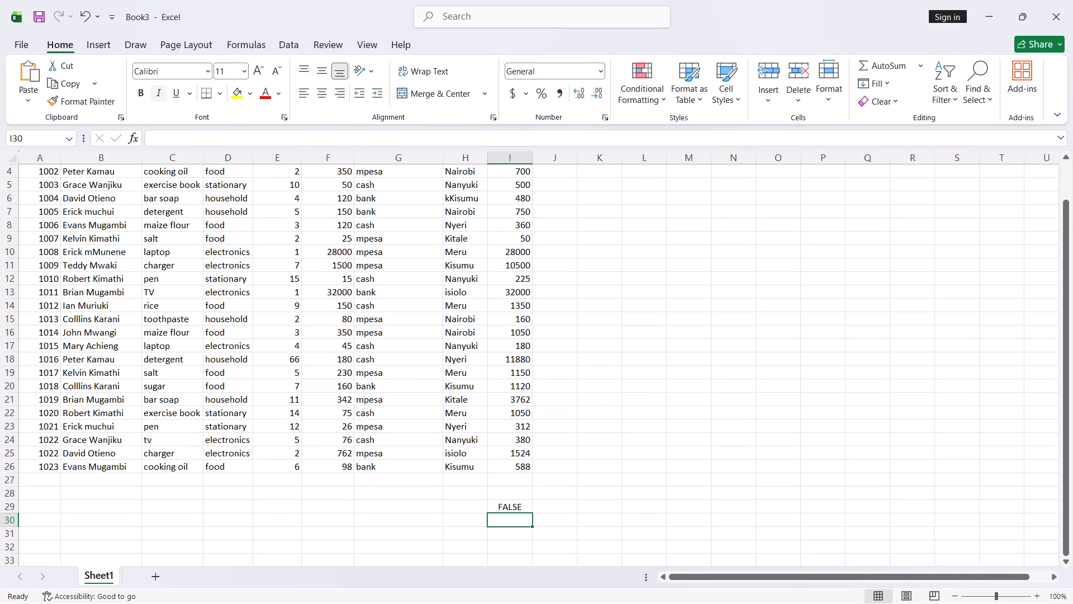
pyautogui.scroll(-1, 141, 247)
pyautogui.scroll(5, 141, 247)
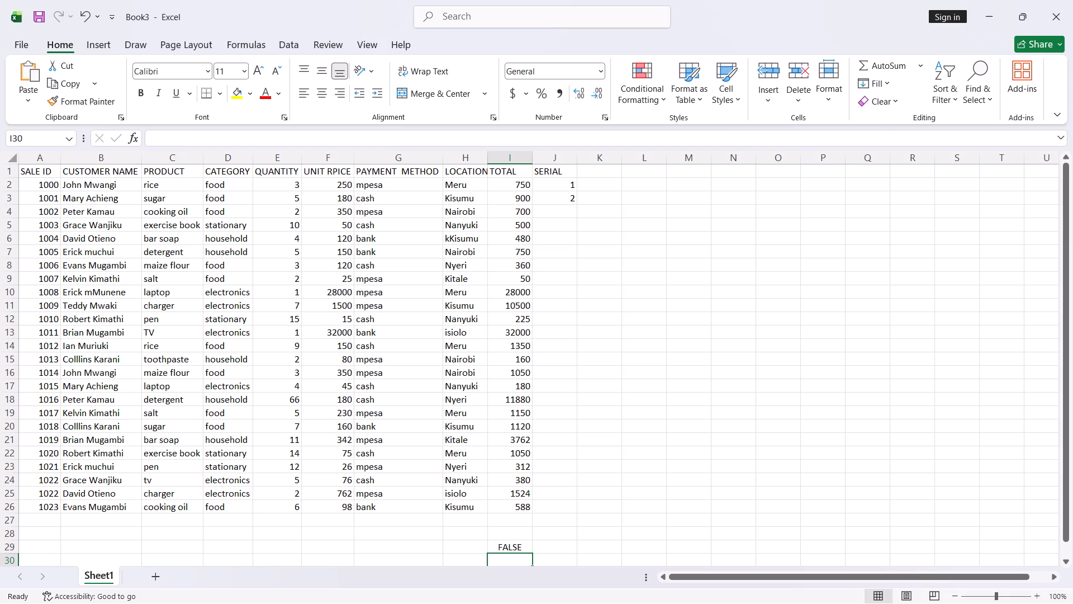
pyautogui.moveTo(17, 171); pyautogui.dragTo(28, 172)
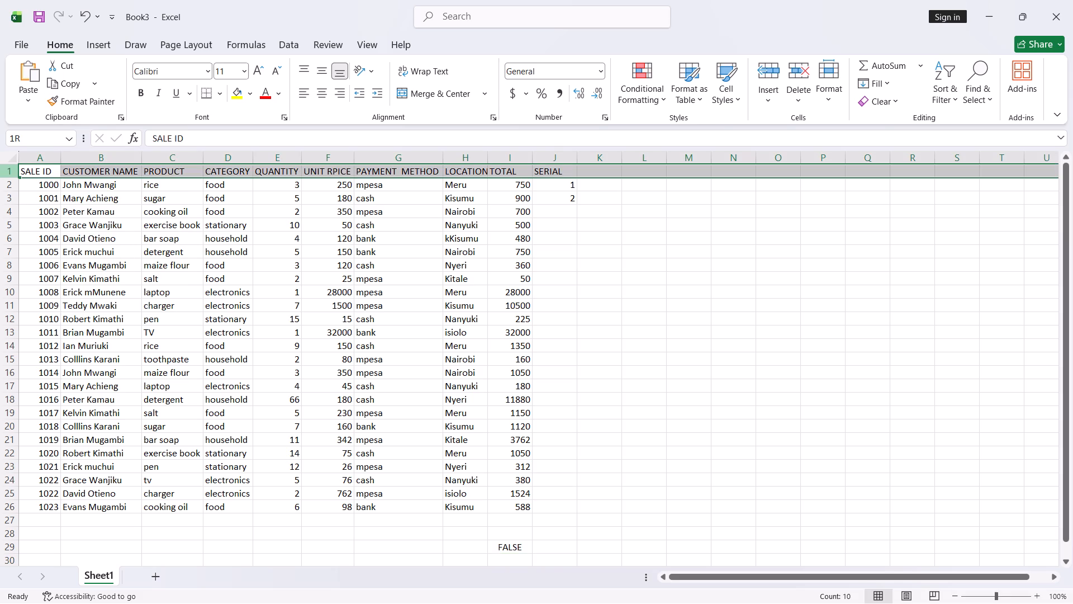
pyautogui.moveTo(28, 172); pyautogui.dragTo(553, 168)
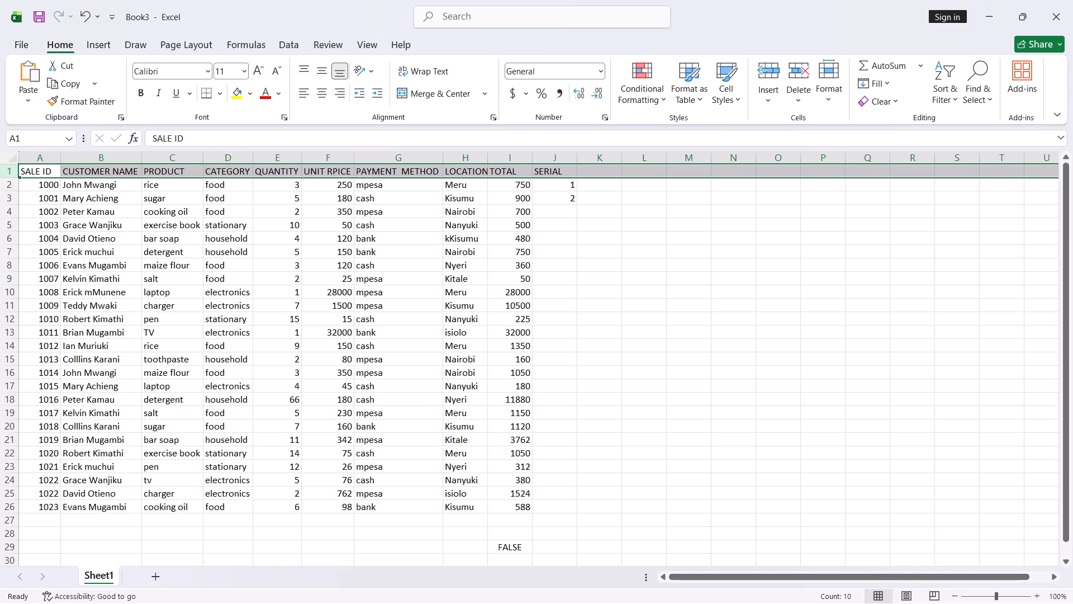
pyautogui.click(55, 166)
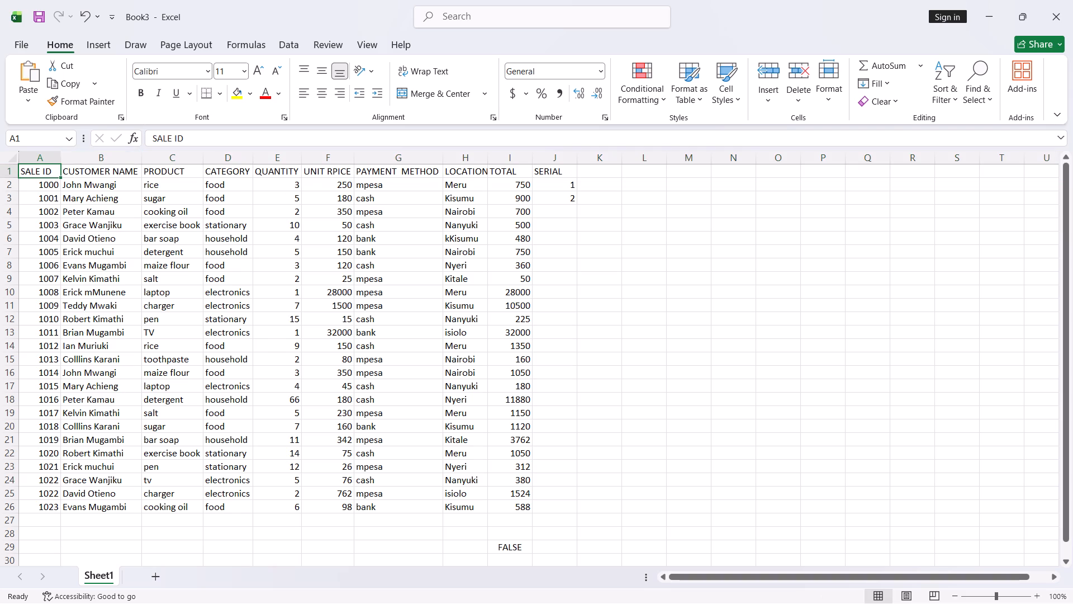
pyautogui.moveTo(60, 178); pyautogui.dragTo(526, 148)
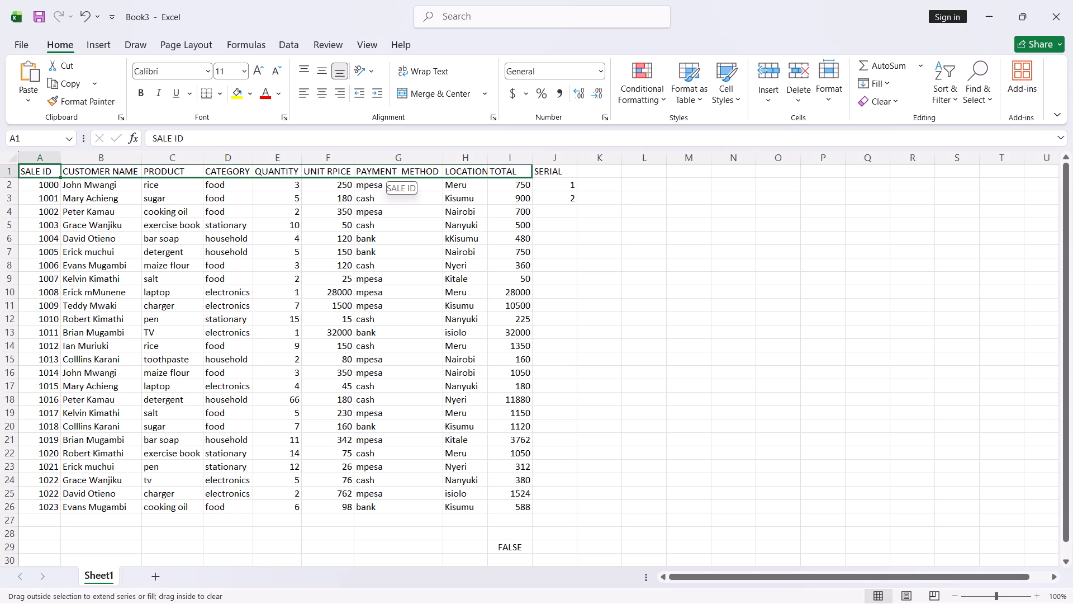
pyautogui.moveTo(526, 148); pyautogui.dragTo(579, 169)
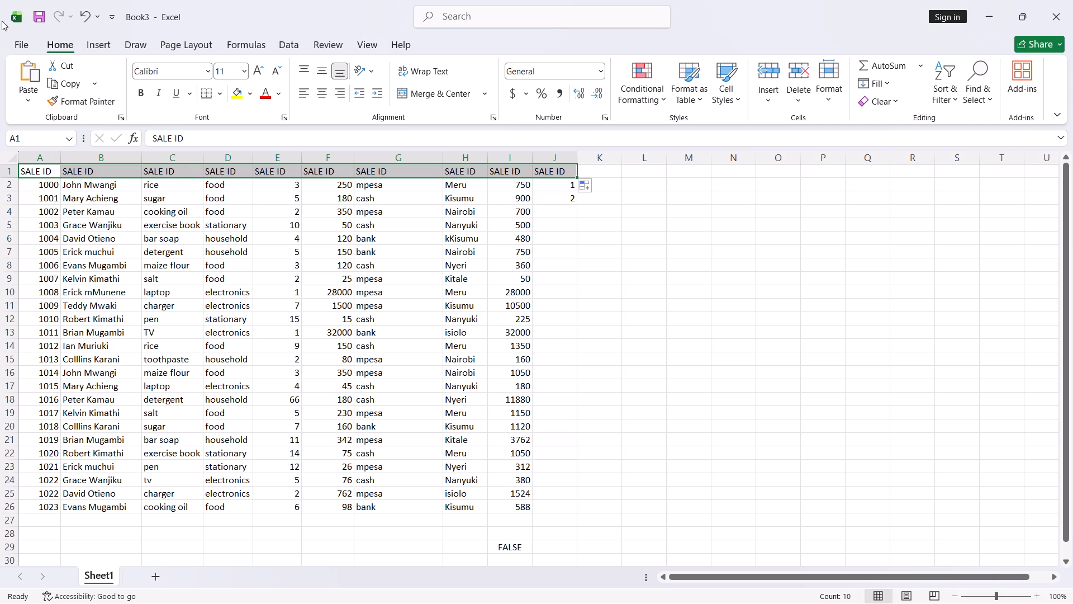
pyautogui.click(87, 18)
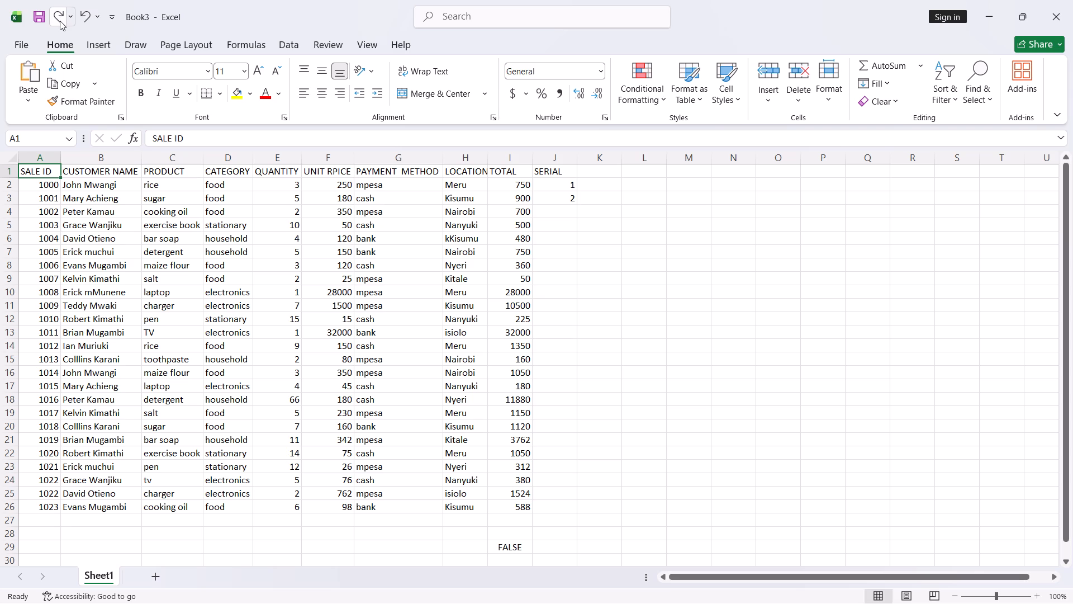
# Make the header row bold from SALE ID through SERIAL (A1:J1).
pyautogui.click(49, 169)
pyautogui.moveTo(54, 173); pyautogui.dragTo(535, 168)
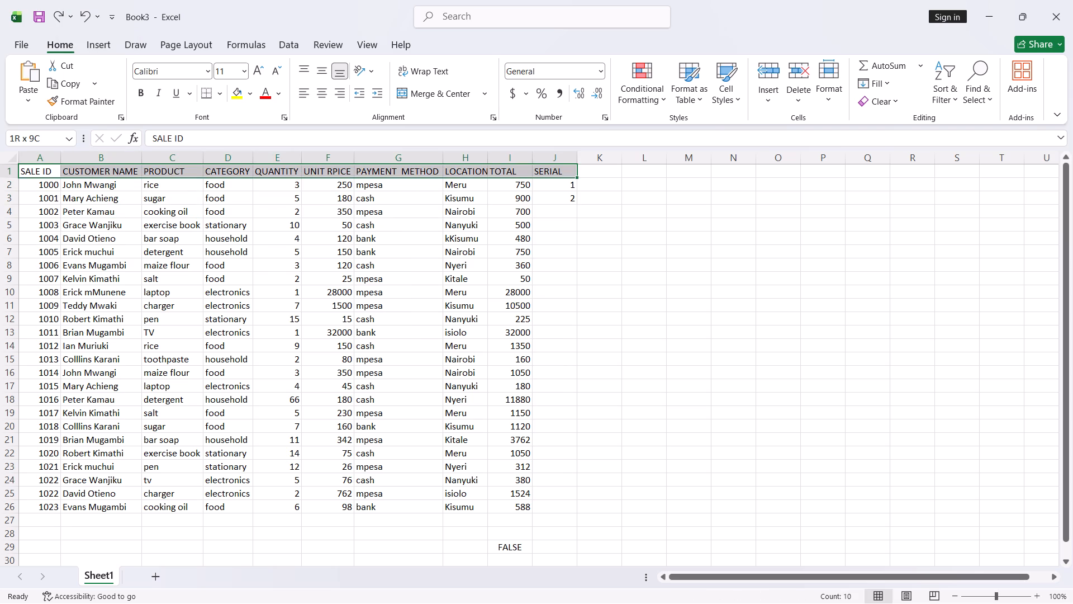
pyautogui.moveTo(535, 168); pyautogui.dragTo(556, 172)
pyautogui.click(137, 95)
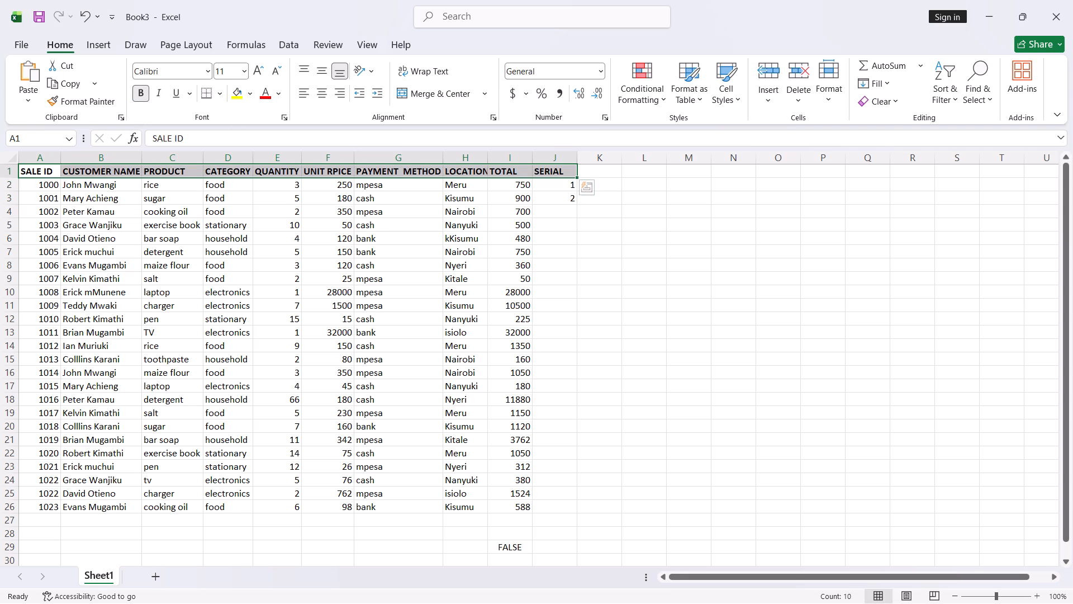
pyautogui.click(362, 194)
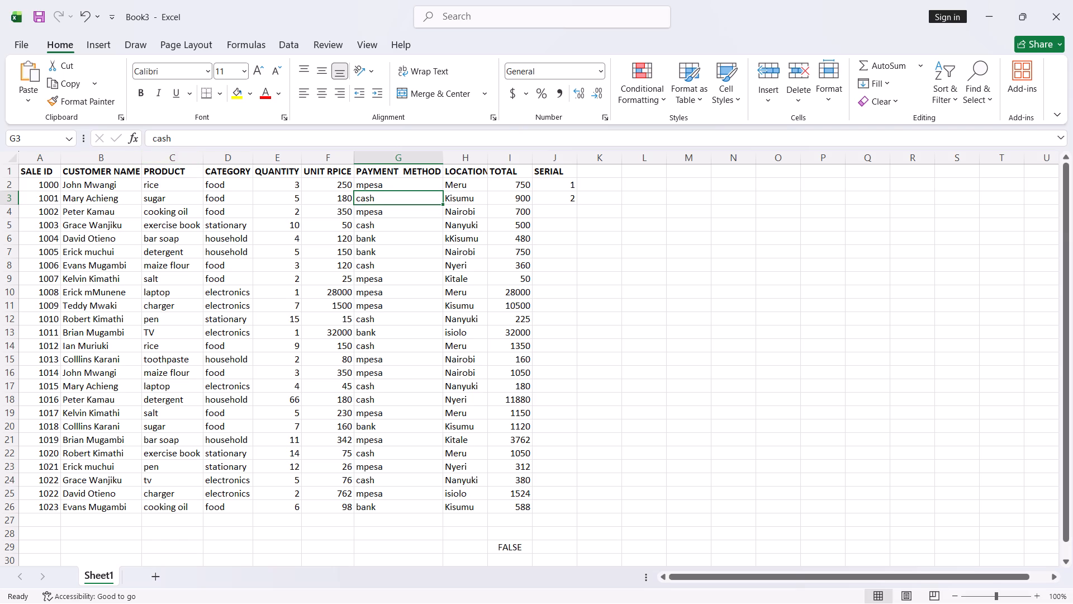
# Apply All Borders to the sales table from the SALE ID header through the last TOTAL value (A1:I26).
pyautogui.moveTo(19, 172); pyautogui.dragTo(48, 183)
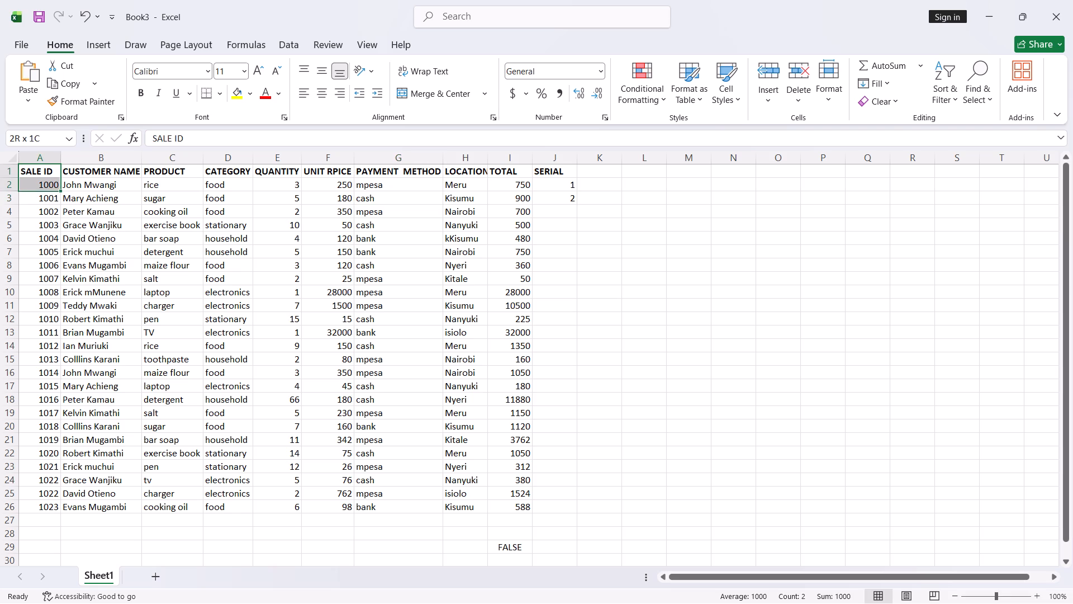
pyautogui.moveTo(48, 183); pyautogui.dragTo(643, 532)
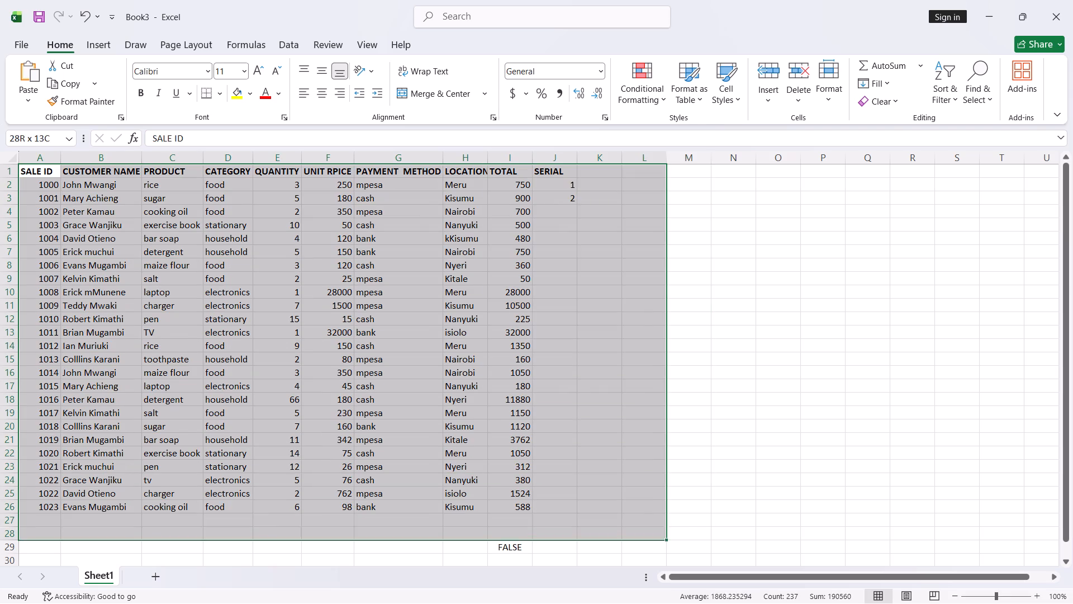
pyautogui.moveTo(643, 532); pyautogui.dragTo(530, 511)
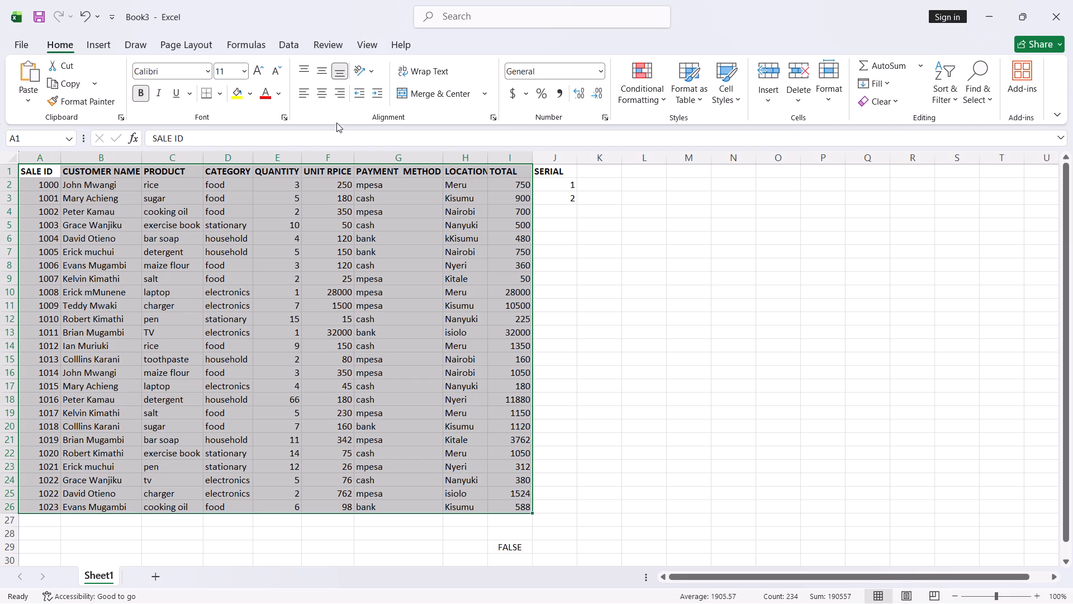
pyautogui.click(221, 95)
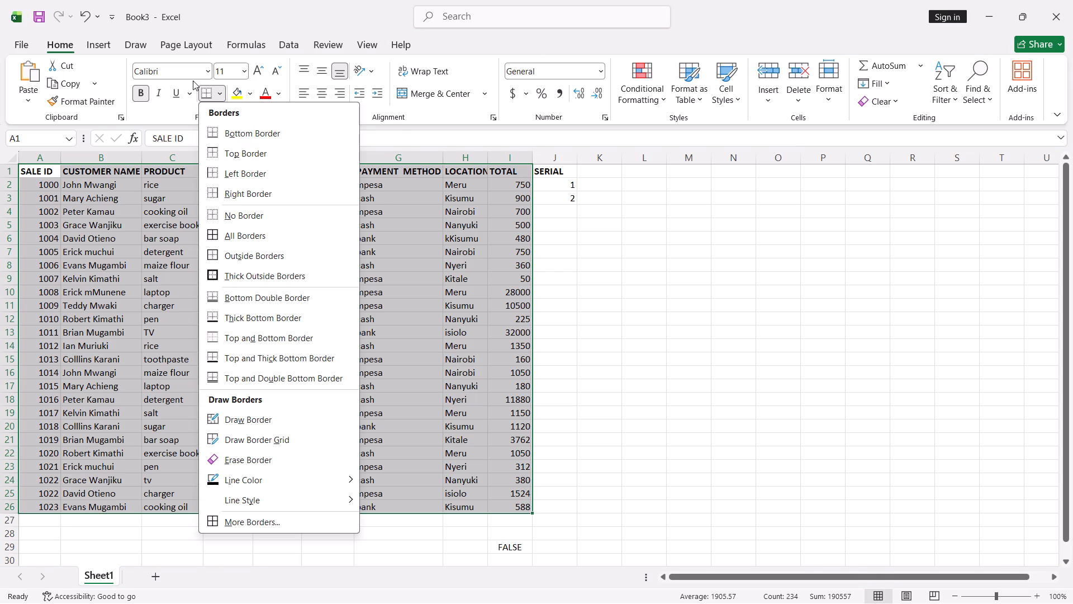
pyautogui.click(212, 235)
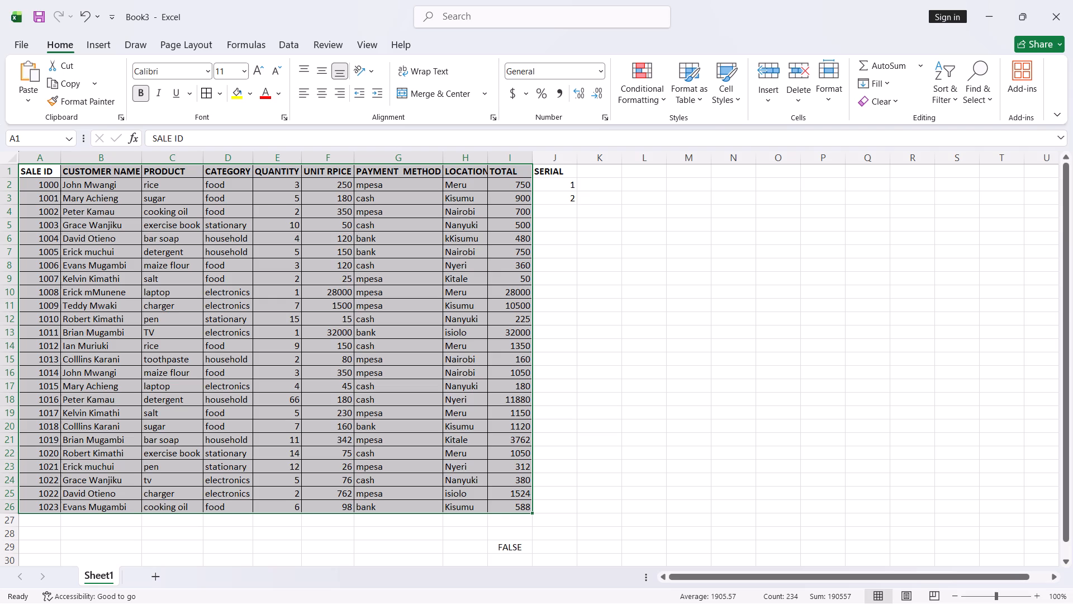
pyautogui.click(327, 195)
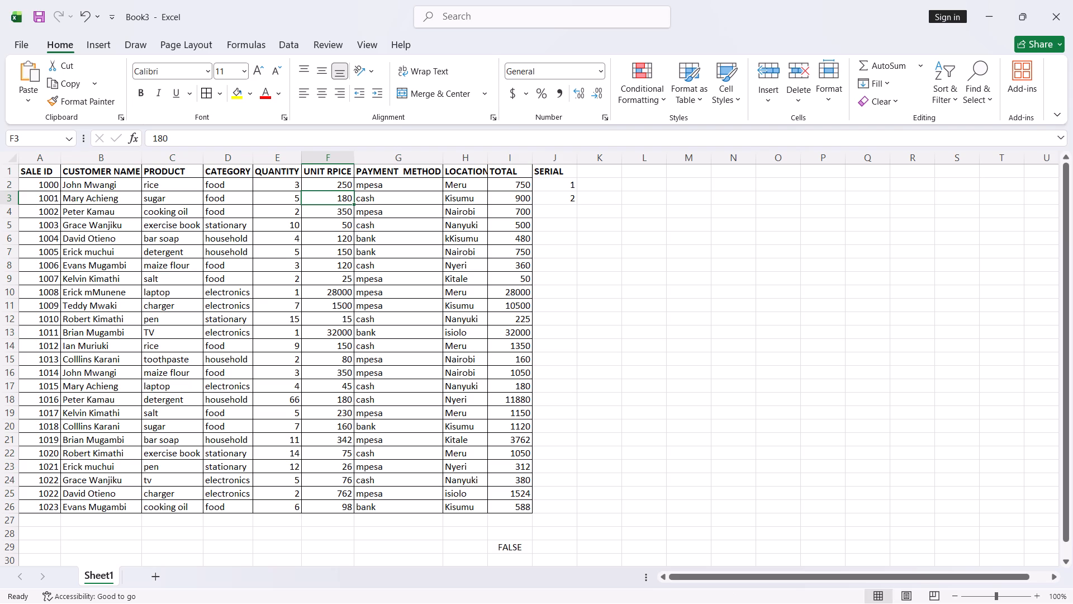
# Format the UNIT RPICE values in F2:F25 as Accounting with the Ksh Kiswahili currency symbol.
pyautogui.moveTo(353, 177); pyautogui.dragTo(354, 186)
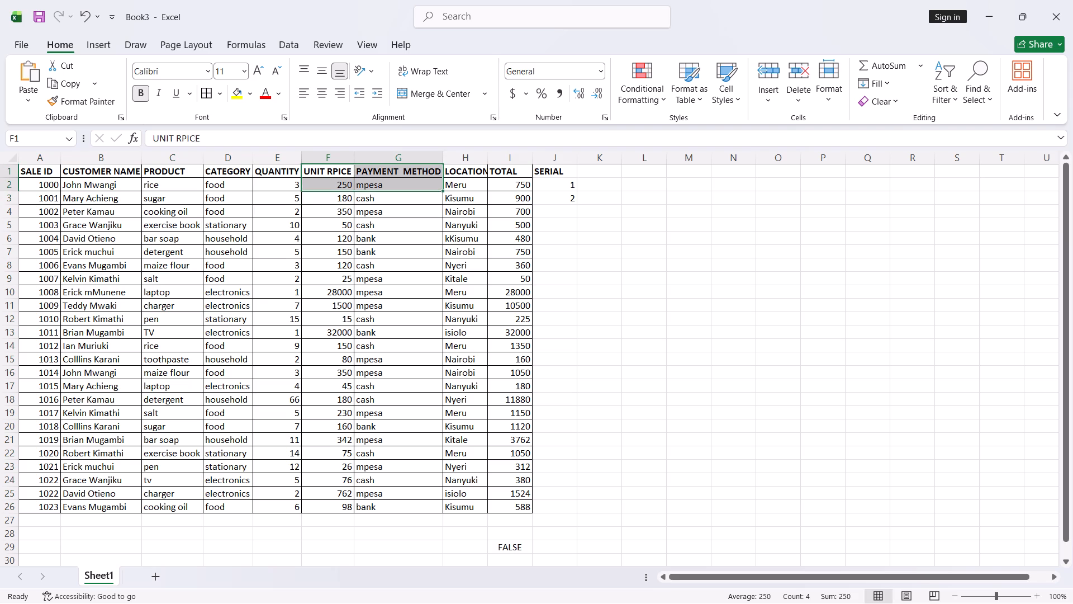
pyautogui.click(354, 186)
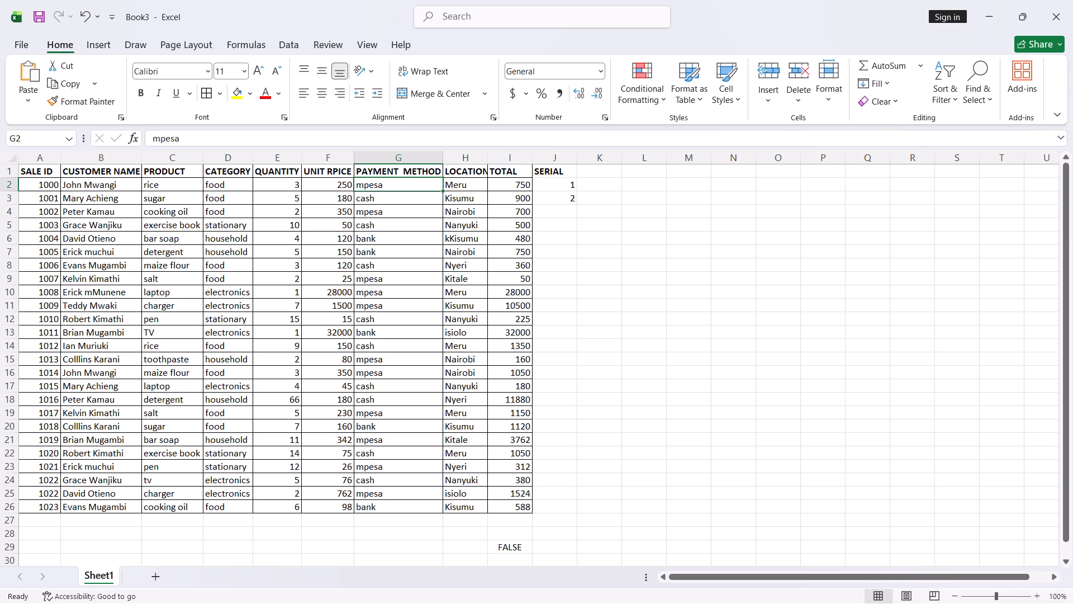
pyautogui.moveTo(343, 181); pyautogui.dragTo(344, 267)
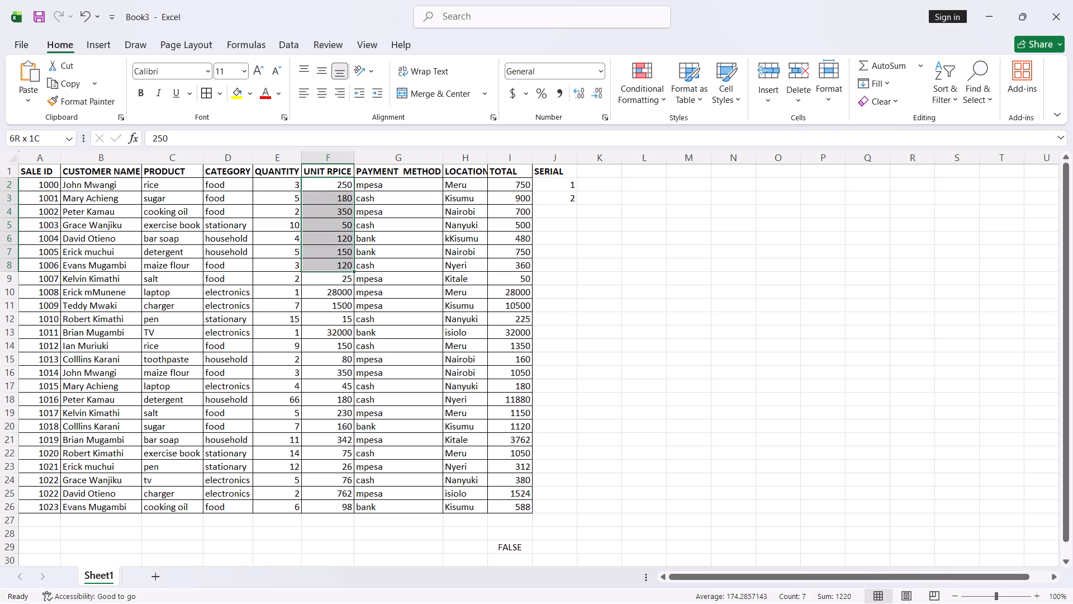
pyautogui.moveTo(344, 267); pyautogui.dragTo(346, 499)
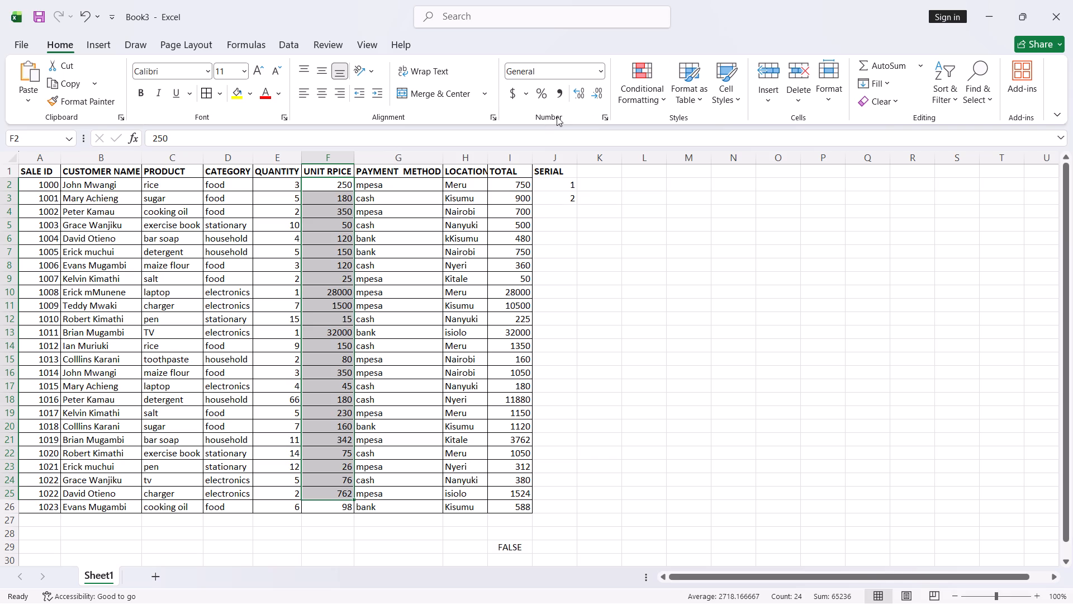
pyautogui.click(529, 96)
pyautogui.scroll(-2, 572, 161)
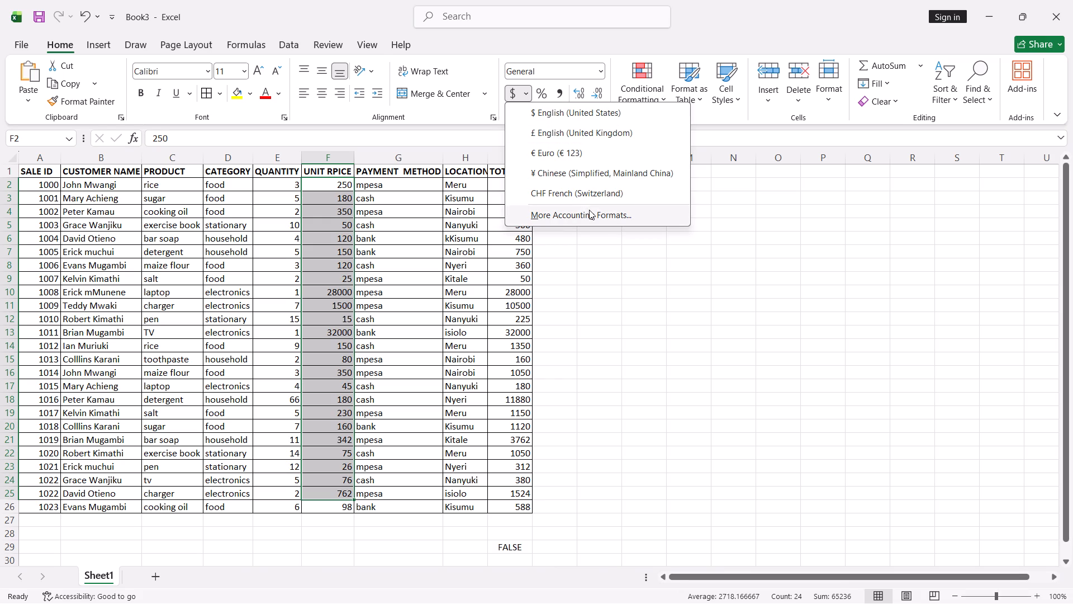
pyautogui.click(592, 213)
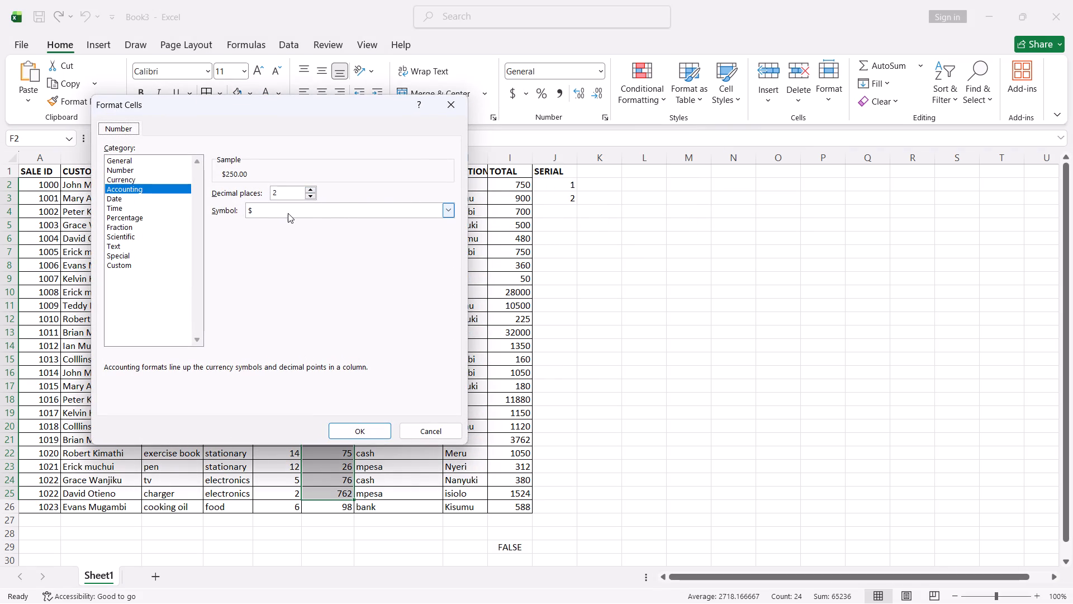
pyautogui.click(310, 214)
pyautogui.scroll(-10, 315, 319)
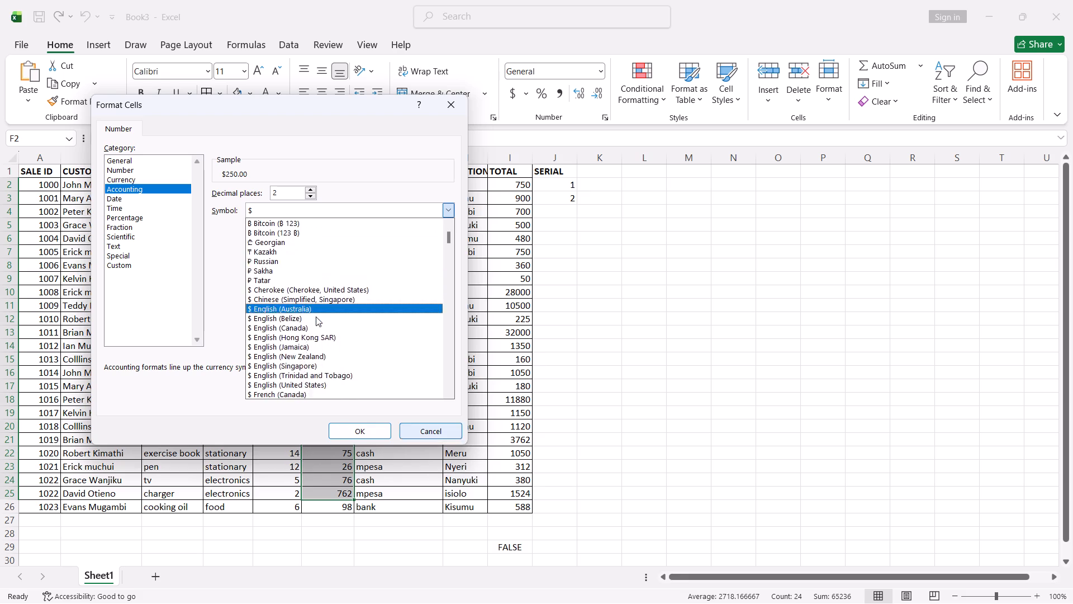
pyautogui.scroll(-20, 316, 317)
pyautogui.scroll(-11, 316, 317)
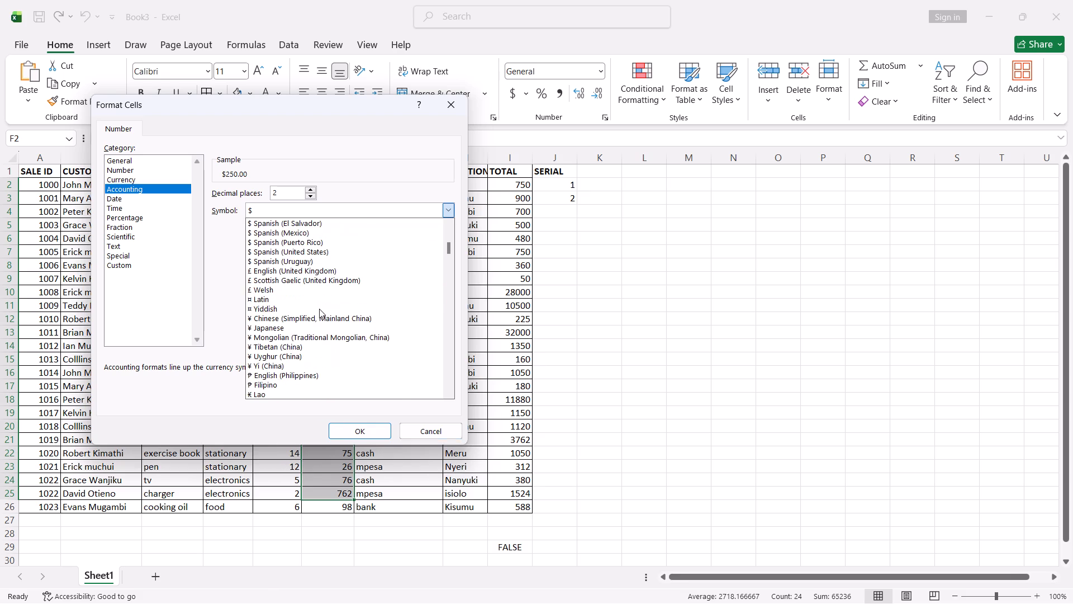
pyautogui.scroll(-16, 319, 309)
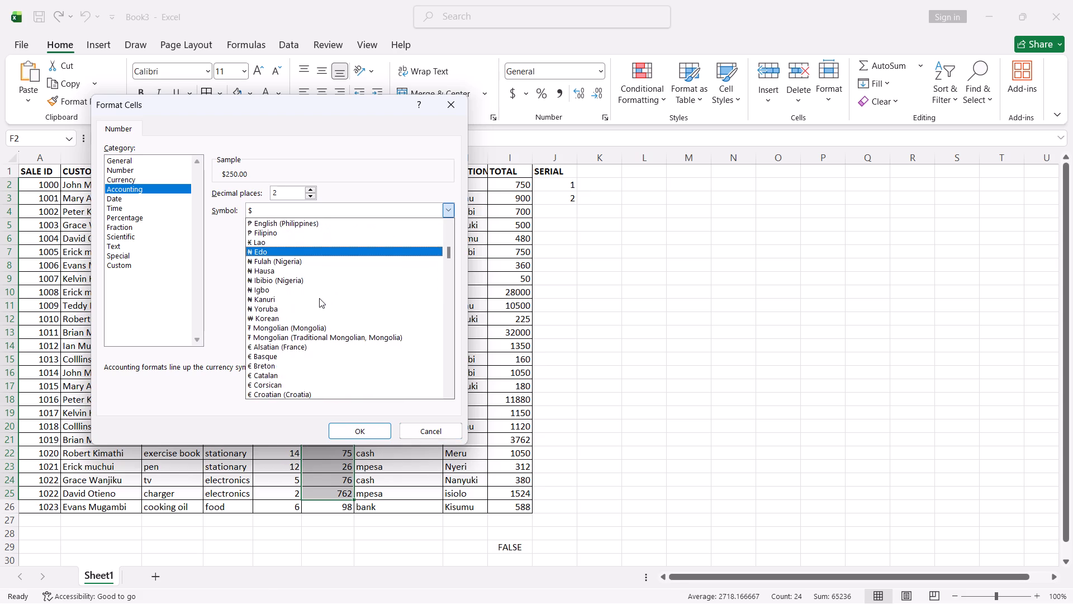
pyautogui.scroll(-5, 319, 298)
pyautogui.scroll(-20, 319, 298)
pyautogui.scroll(-2, 319, 298)
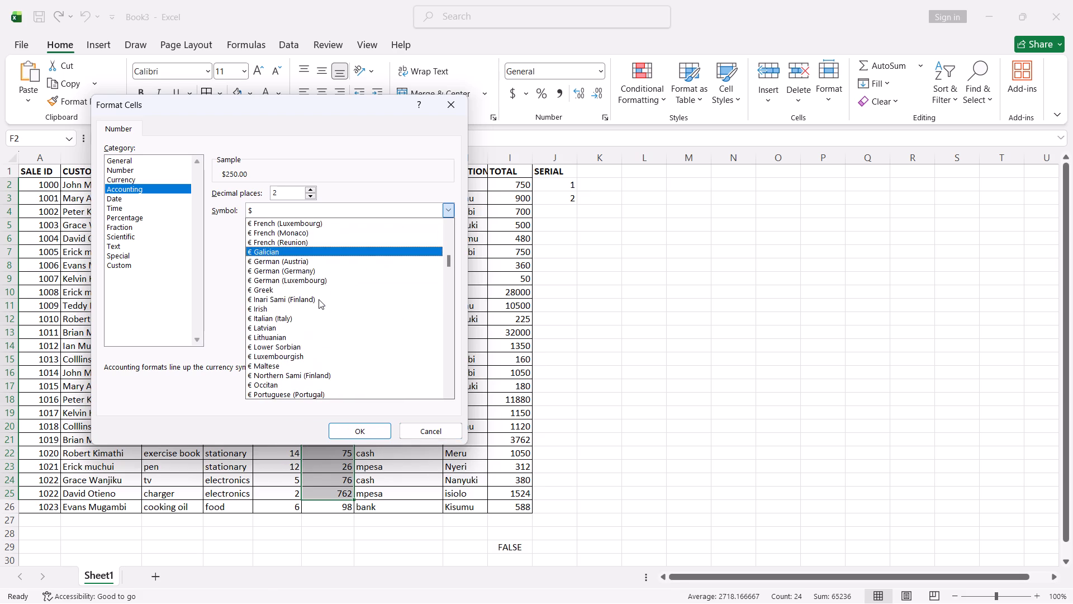
pyautogui.scroll(-13, 319, 299)
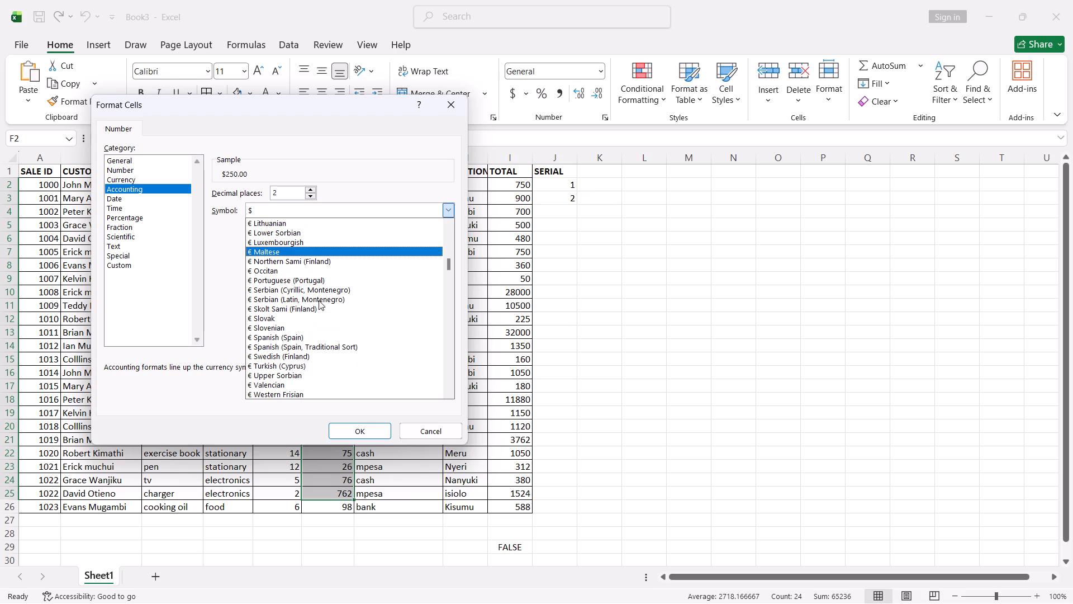
pyautogui.scroll(-9, 319, 300)
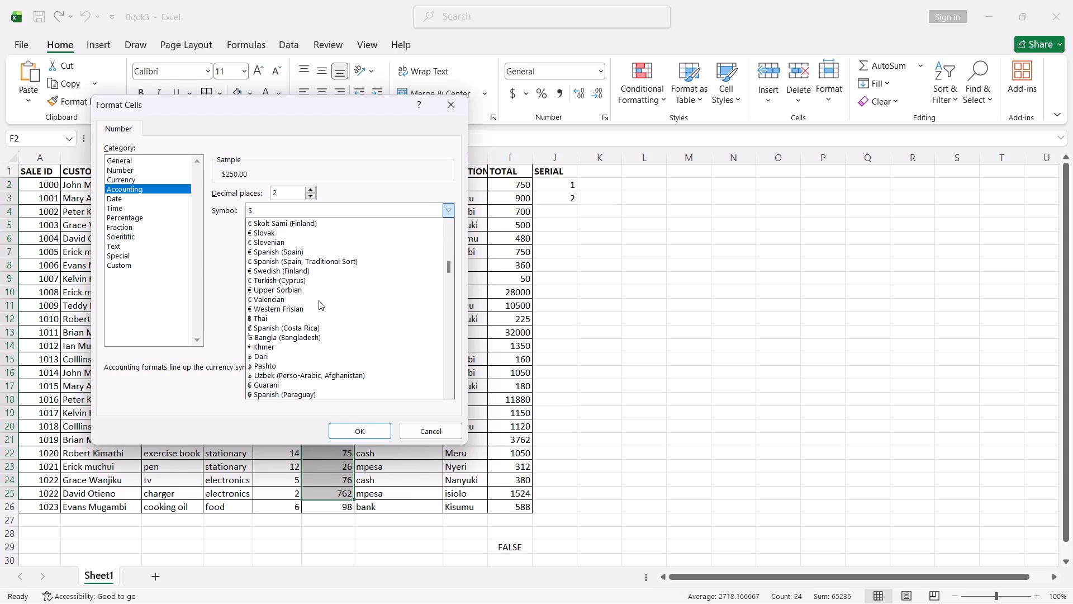
pyautogui.scroll(-18, 319, 300)
pyautogui.scroll(-3, 319, 300)
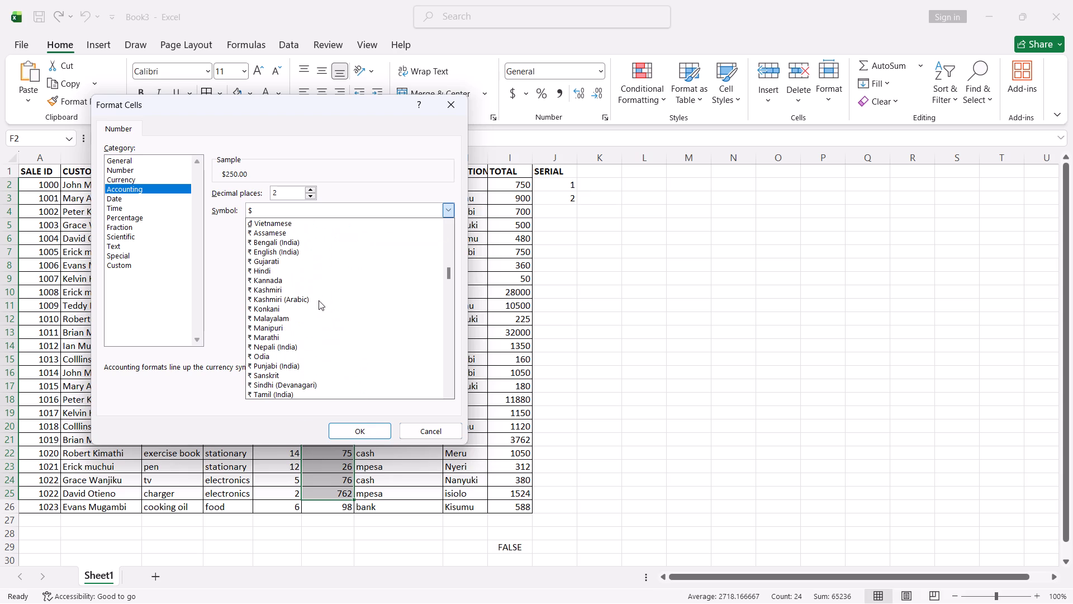
pyautogui.scroll(-19, 319, 300)
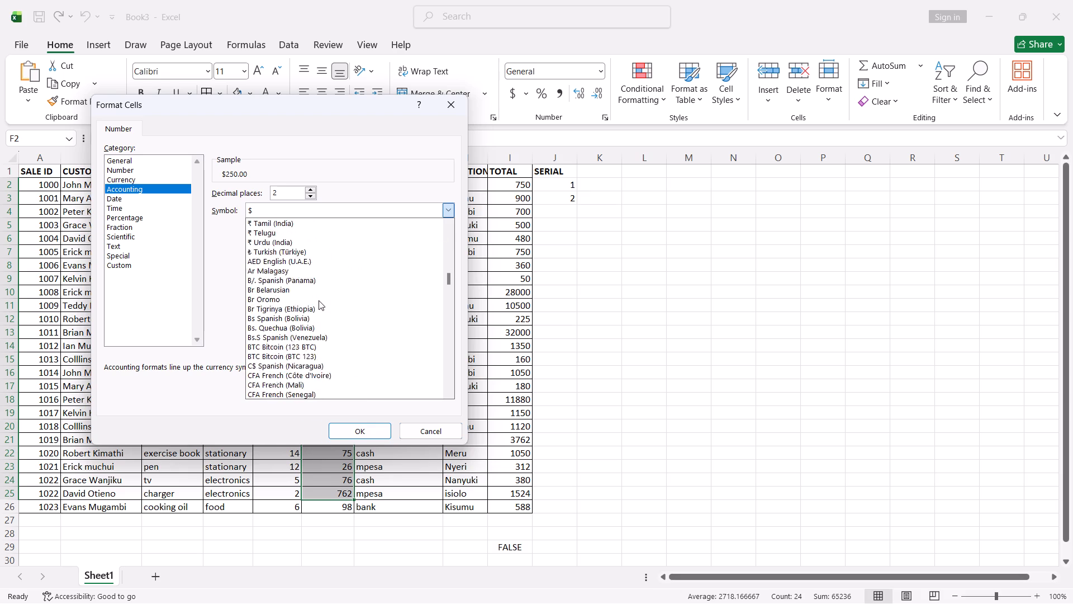
pyautogui.scroll(-20, 319, 300)
pyautogui.scroll(-11, 319, 300)
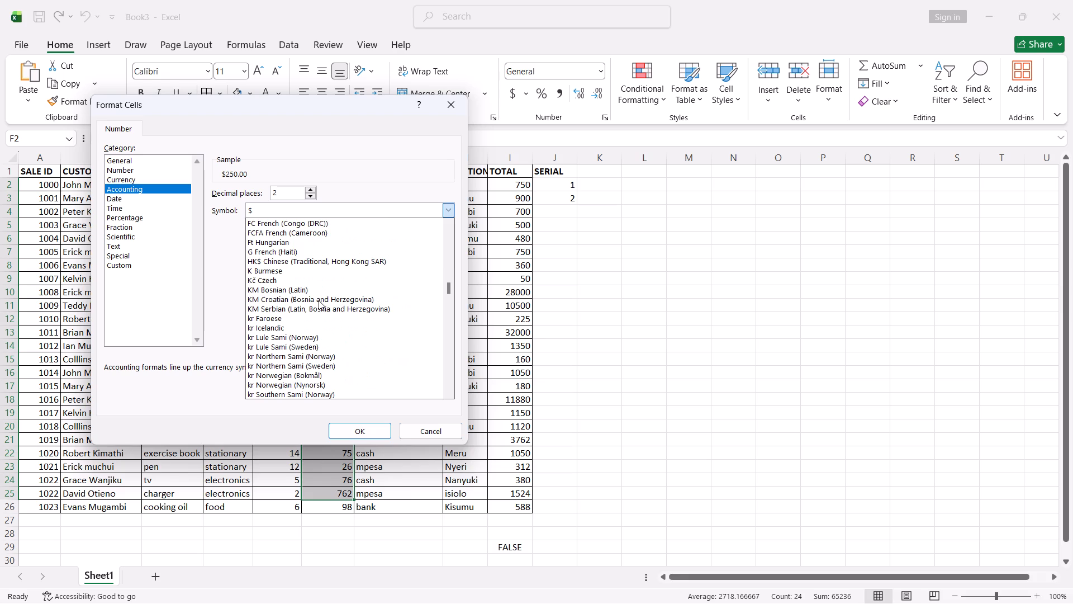
pyautogui.scroll(-10, 319, 301)
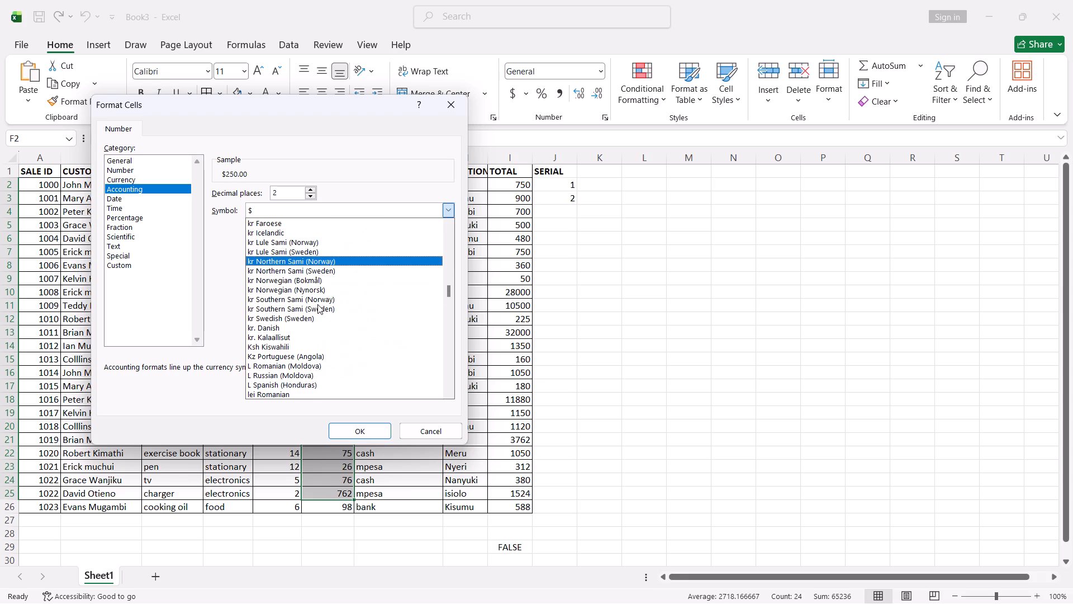
pyautogui.click(259, 346)
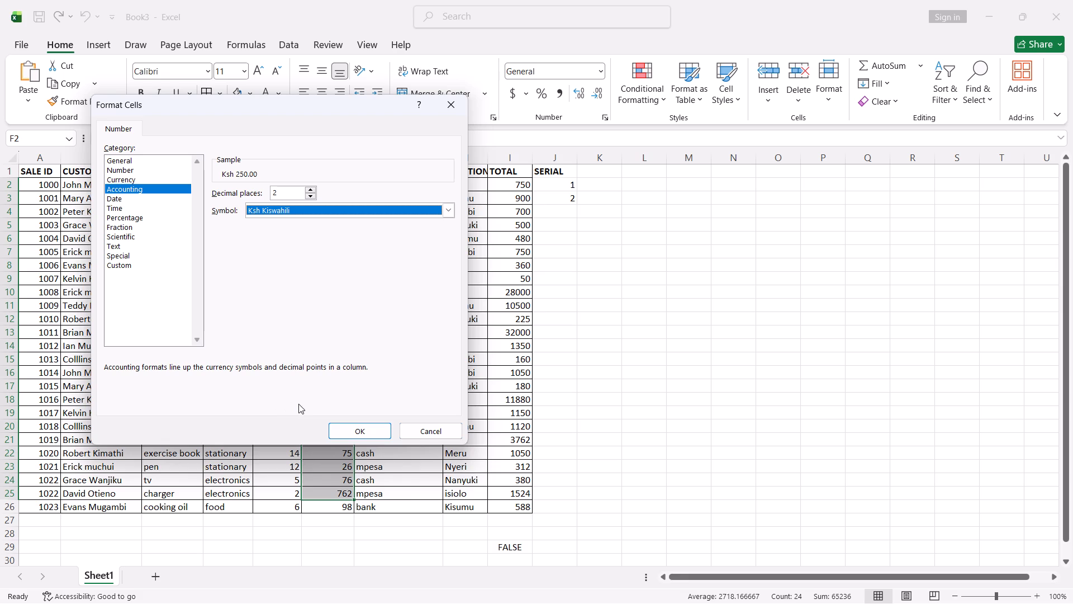
pyautogui.click(345, 431)
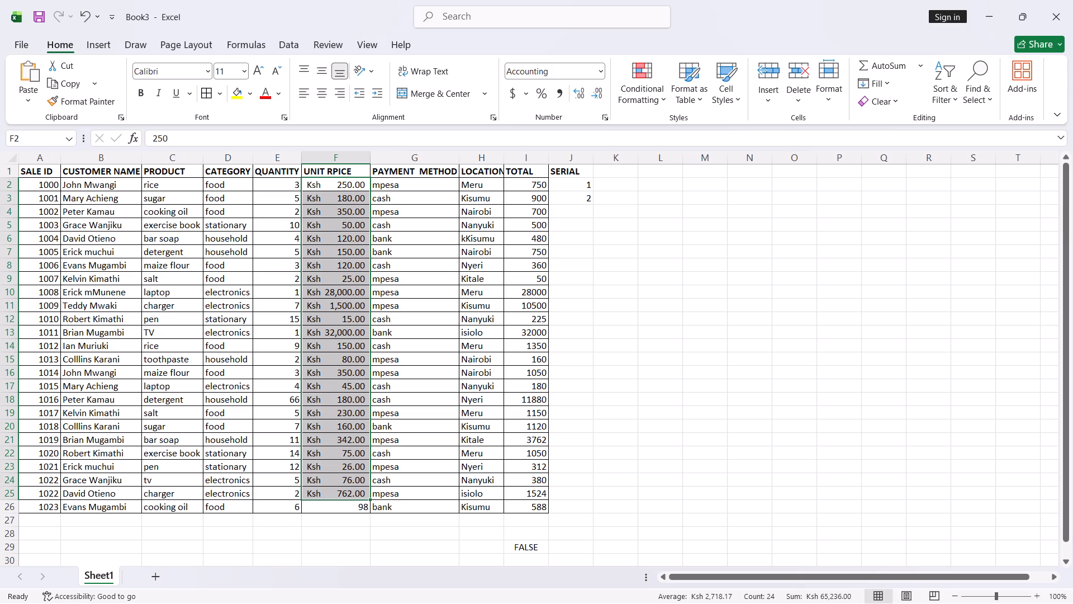
# Format the TOTAL values in I2:I26 as Accounting with the Ksh Kiswahili currency symbol.
pyautogui.moveTo(539, 182); pyautogui.dragTo(553, 494)
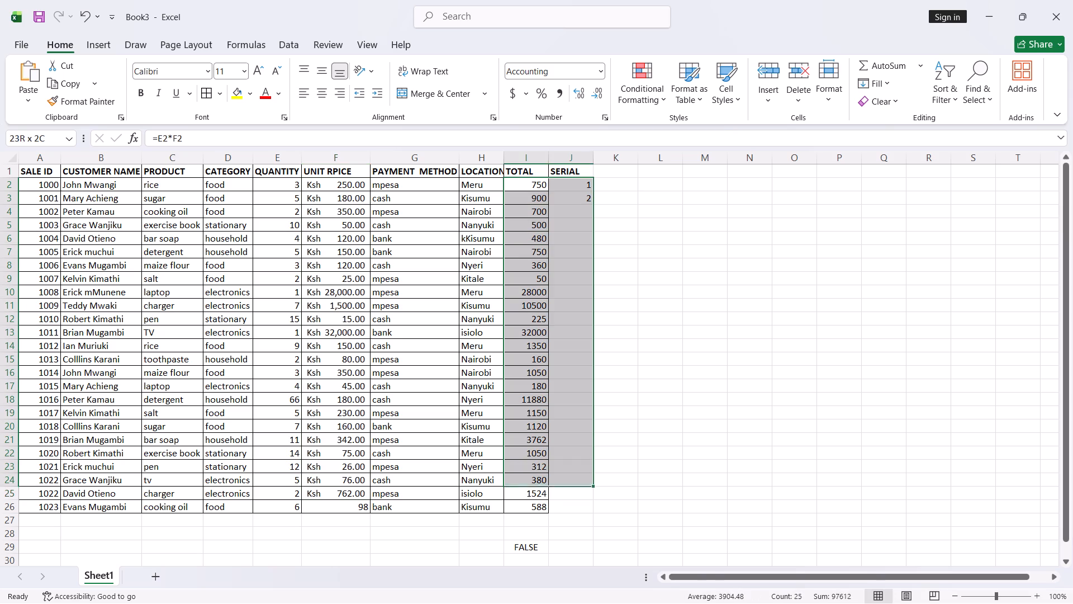
pyautogui.moveTo(553, 494); pyautogui.dragTo(543, 504)
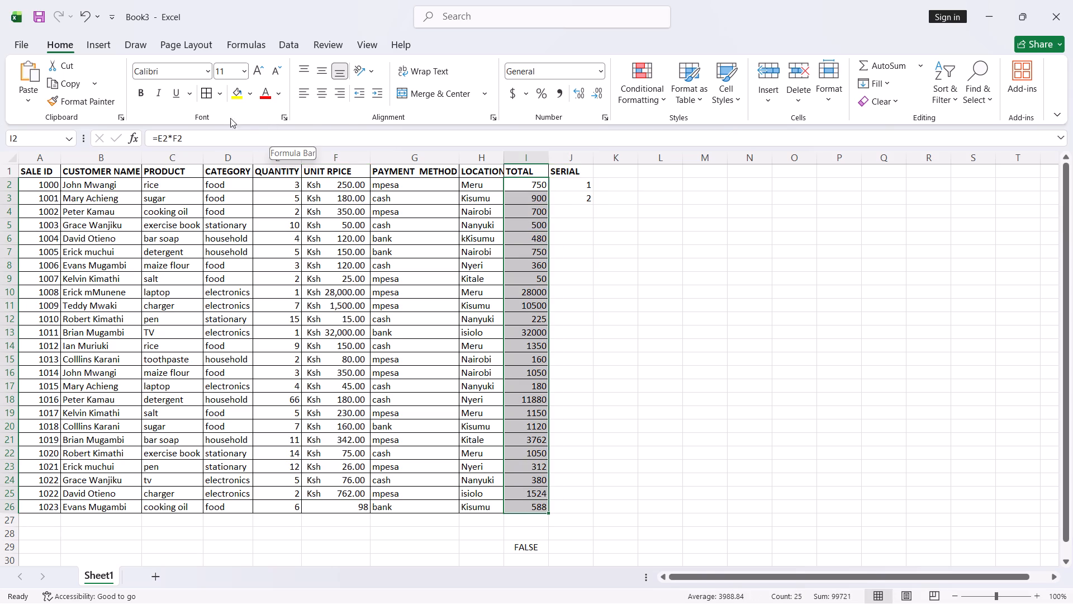
pyautogui.click(526, 91)
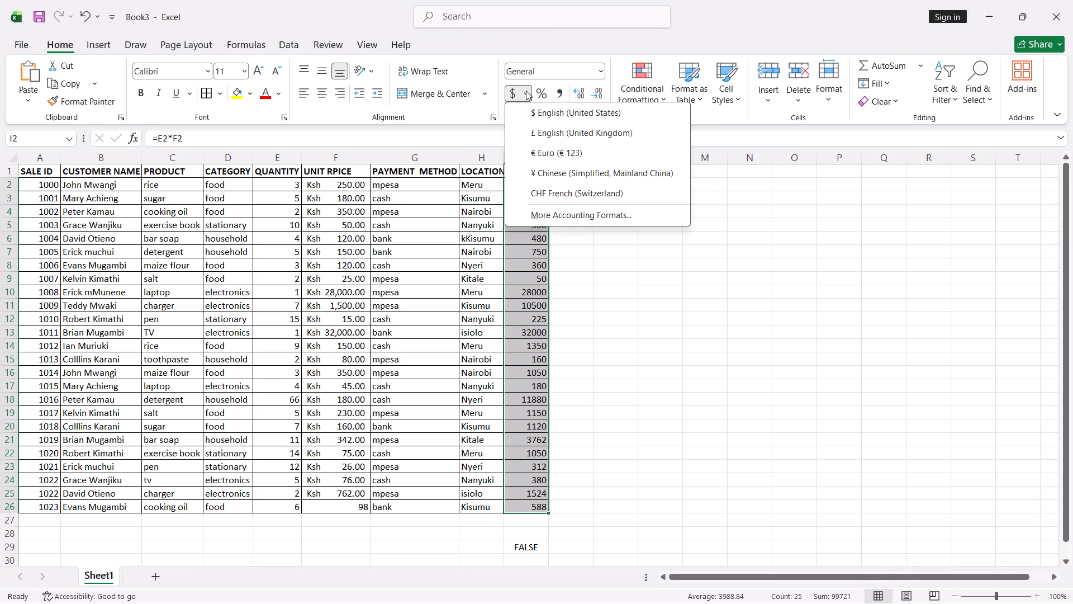
pyautogui.click(582, 216)
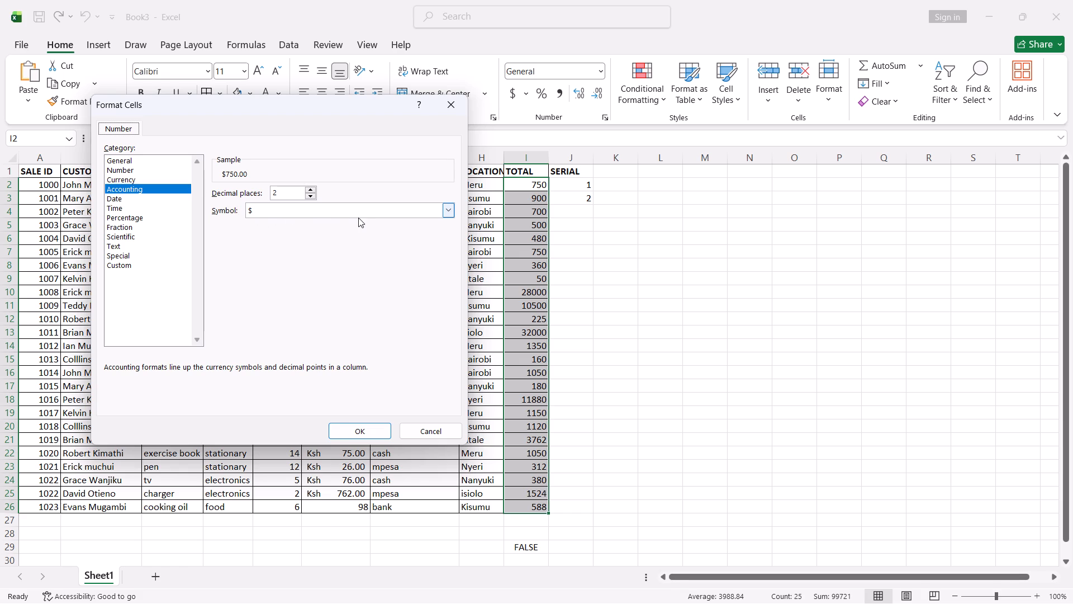
pyautogui.click(443, 210)
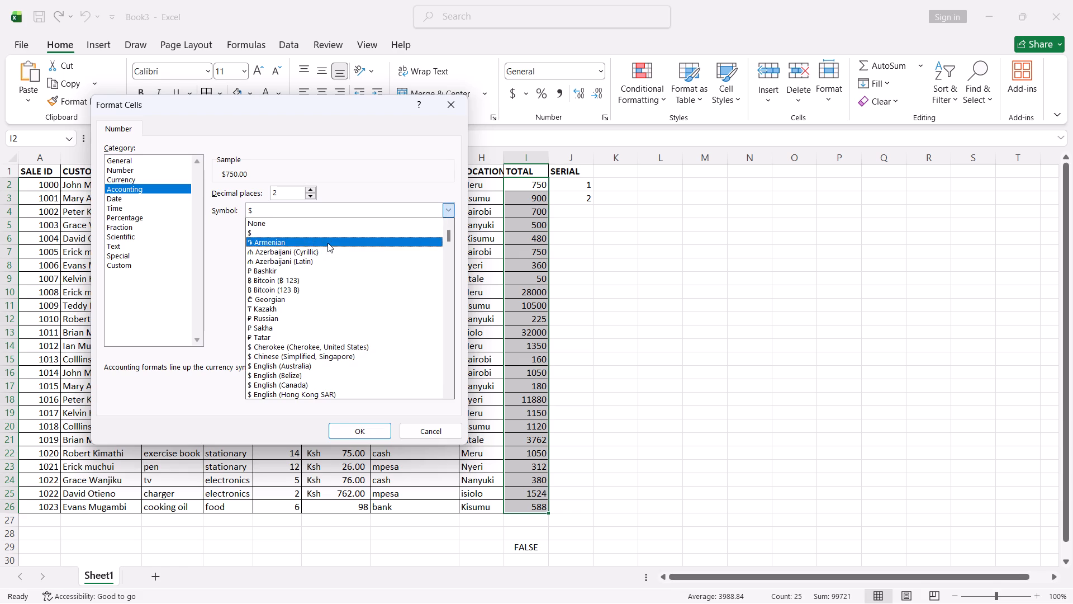
pyautogui.scroll(-20, 328, 249)
pyautogui.scroll(-20, 328, 249)
pyautogui.scroll(-6, 328, 249)
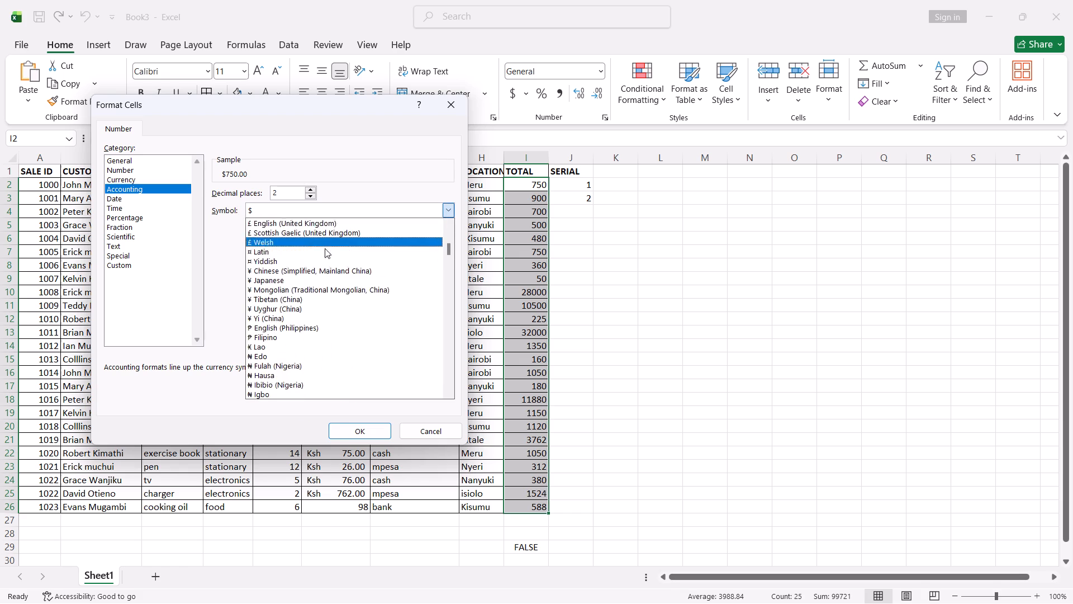
pyautogui.scroll(-20, 325, 248)
pyautogui.scroll(-20, 325, 248)
pyautogui.scroll(-12, 325, 248)
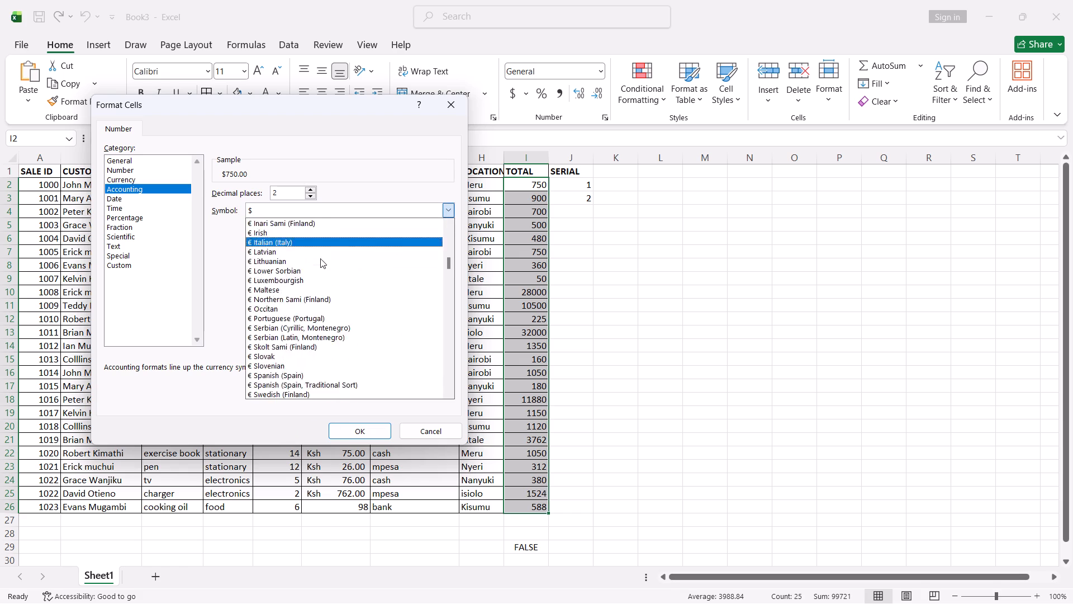
pyautogui.scroll(-20, 320, 258)
pyautogui.scroll(-20, 320, 258)
pyautogui.scroll(-12, 320, 258)
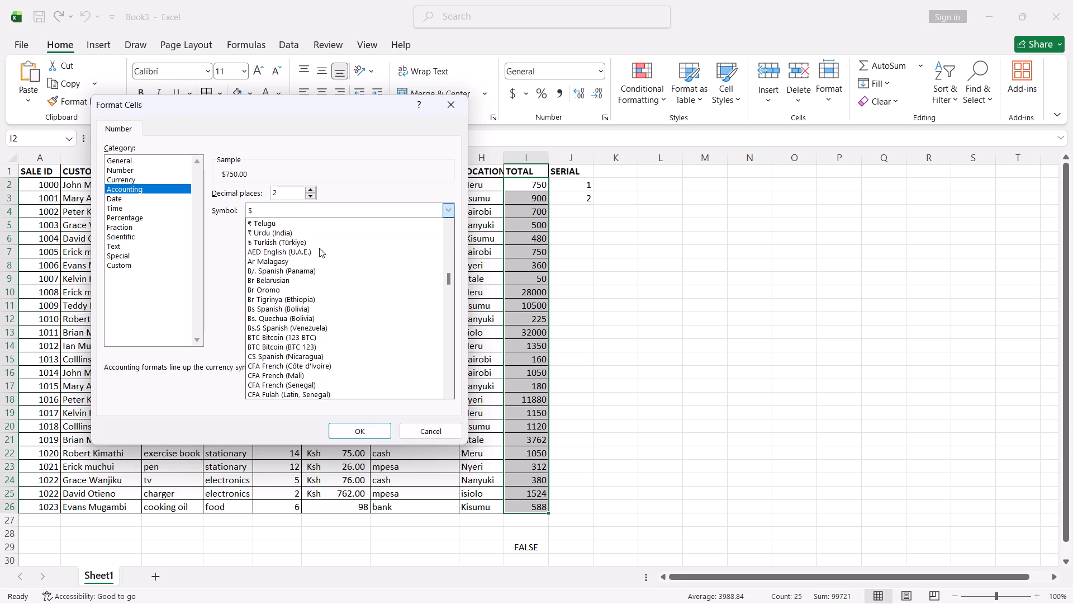
pyautogui.scroll(-20, 319, 248)
pyautogui.scroll(-15, 319, 248)
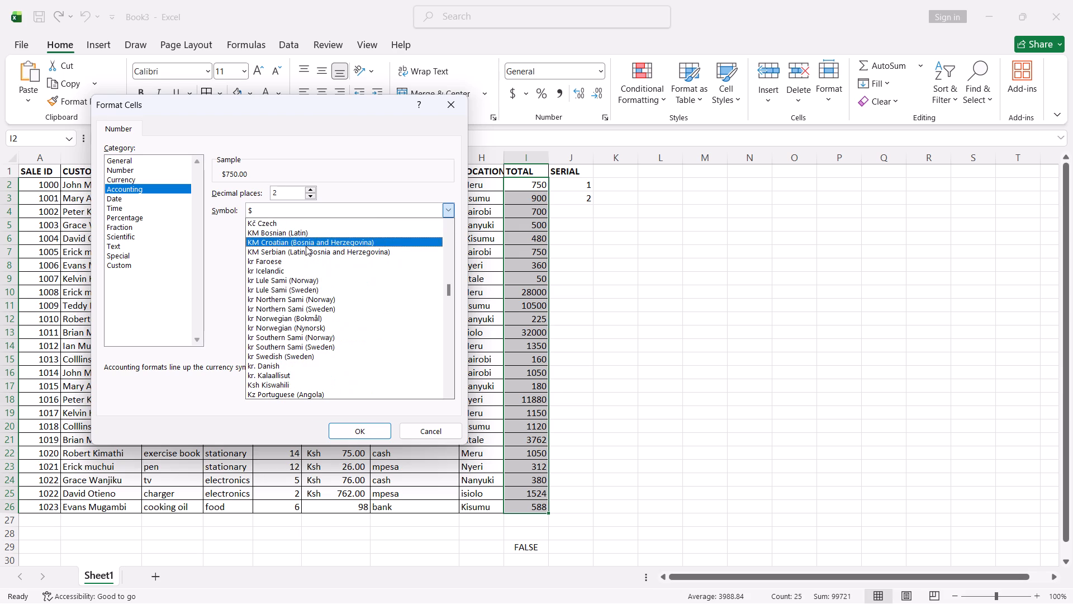
pyautogui.scroll(-1, 306, 246)
pyautogui.click(262, 375)
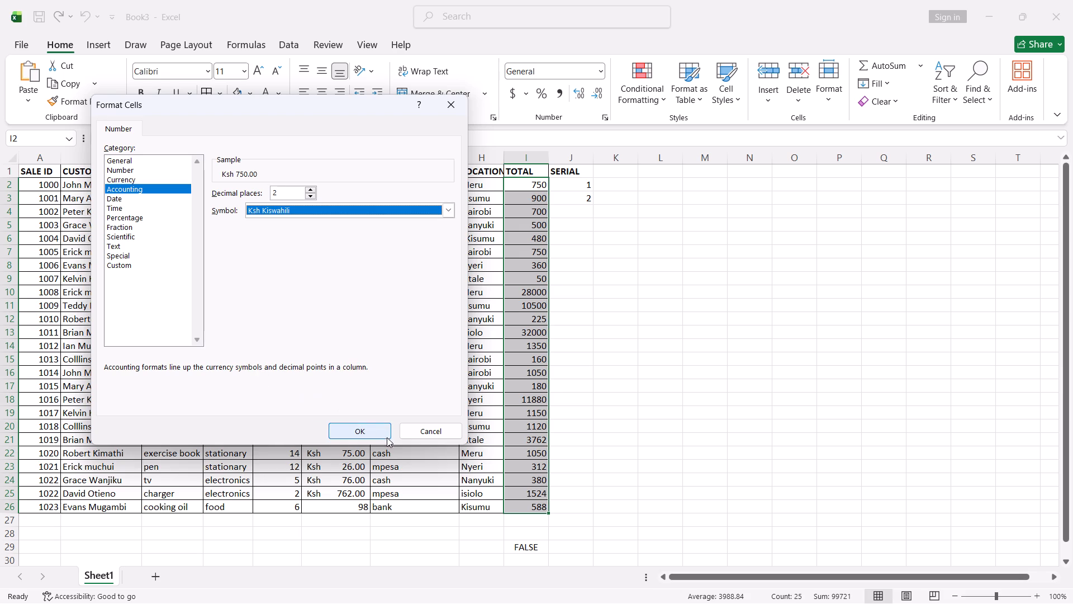
pyautogui.click(364, 436)
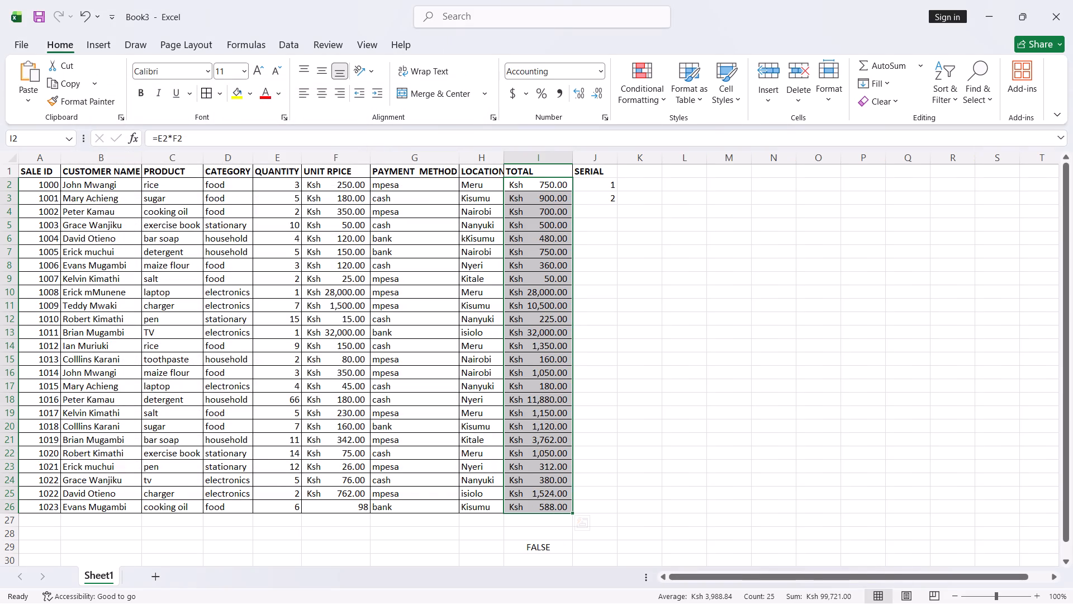
# Enter 3 in J4 and extend the SERIAL number series from J2:J4 down to 25 in J26.
pyautogui.click(613, 201)
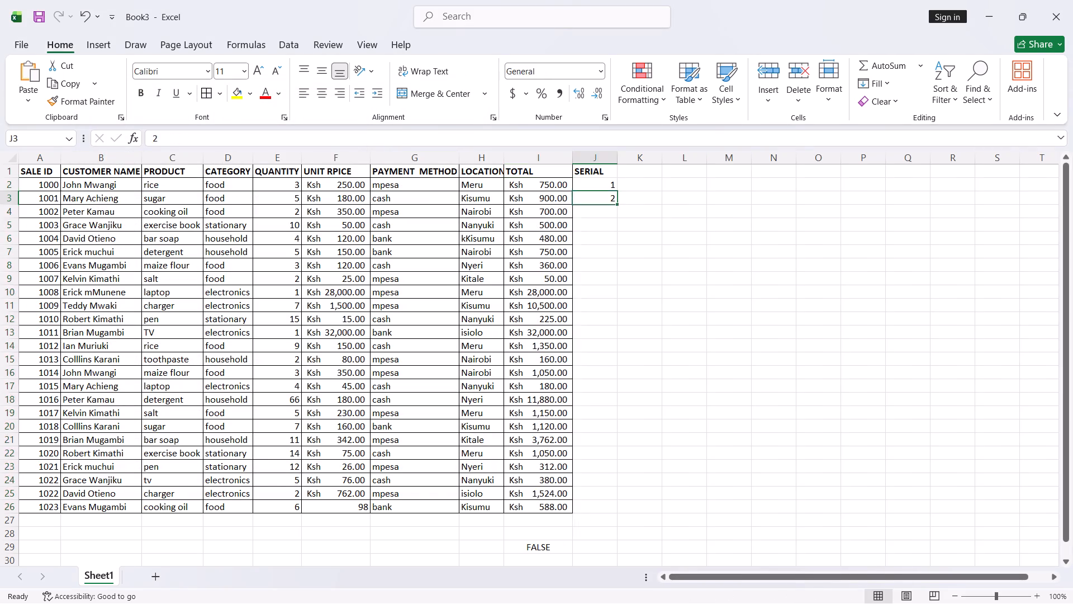
pyautogui.click(611, 214)
pyautogui.press('3')
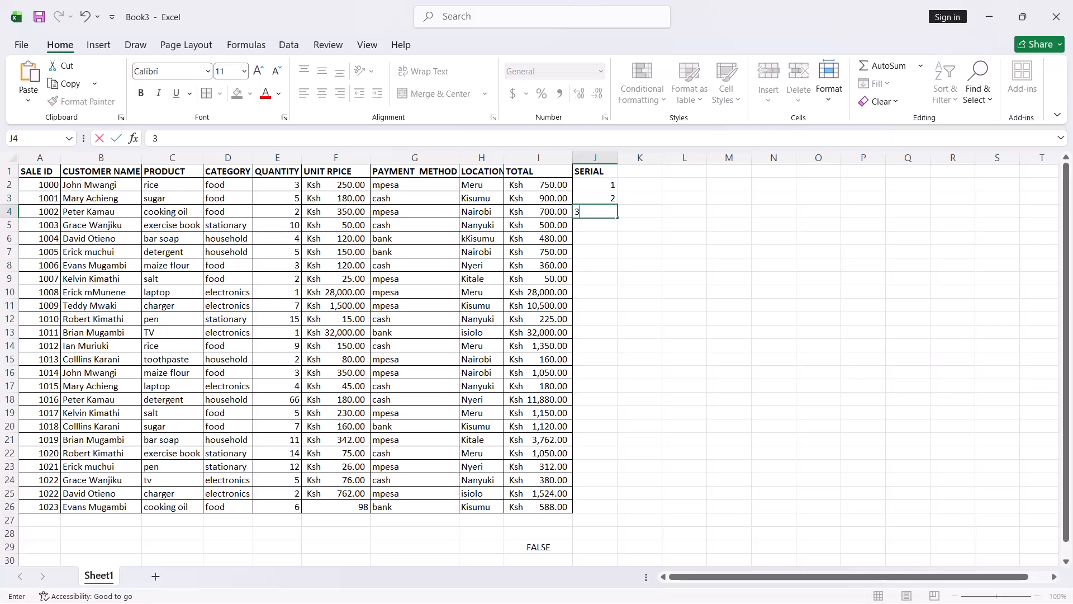
pyautogui.press('Return')
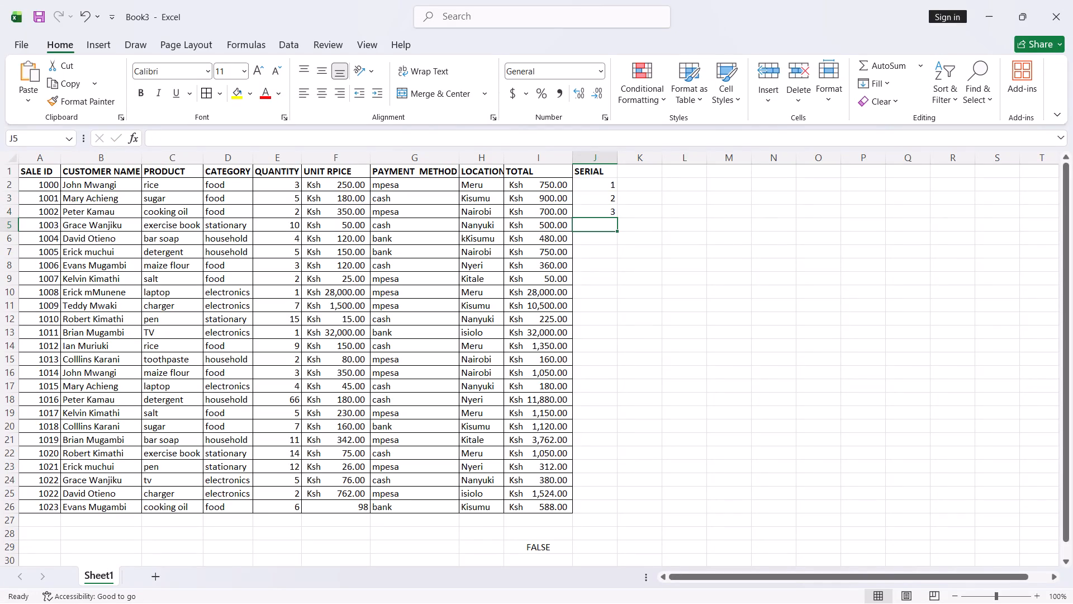
pyautogui.moveTo(591, 183); pyautogui.dragTo(611, 210)
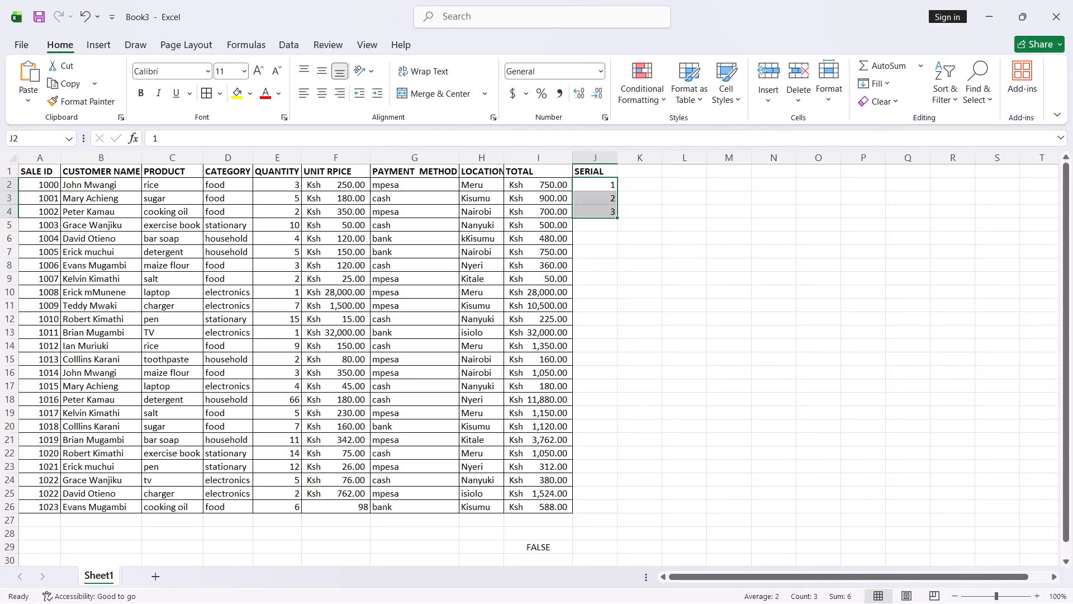
pyautogui.moveTo(616, 217); pyautogui.dragTo(618, 278)
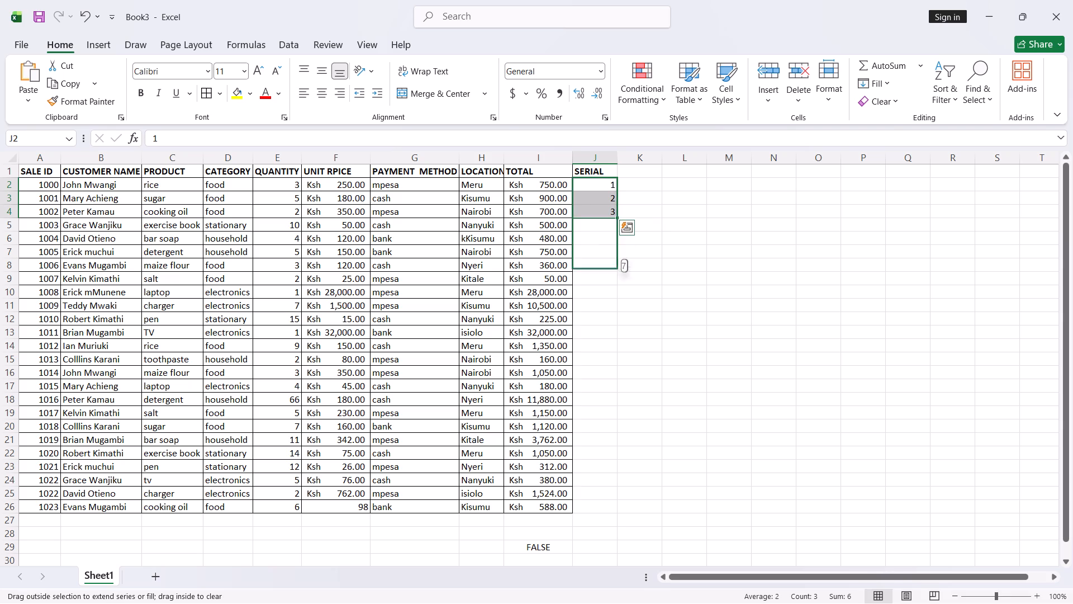
pyautogui.moveTo(618, 278); pyautogui.dragTo(613, 512)
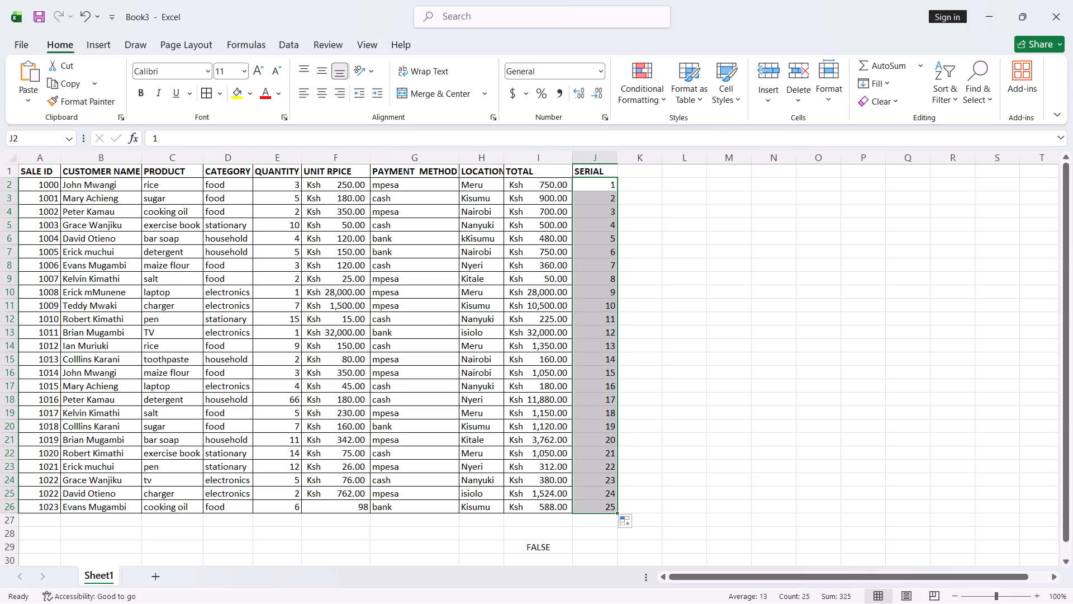
pyautogui.click(711, 329)
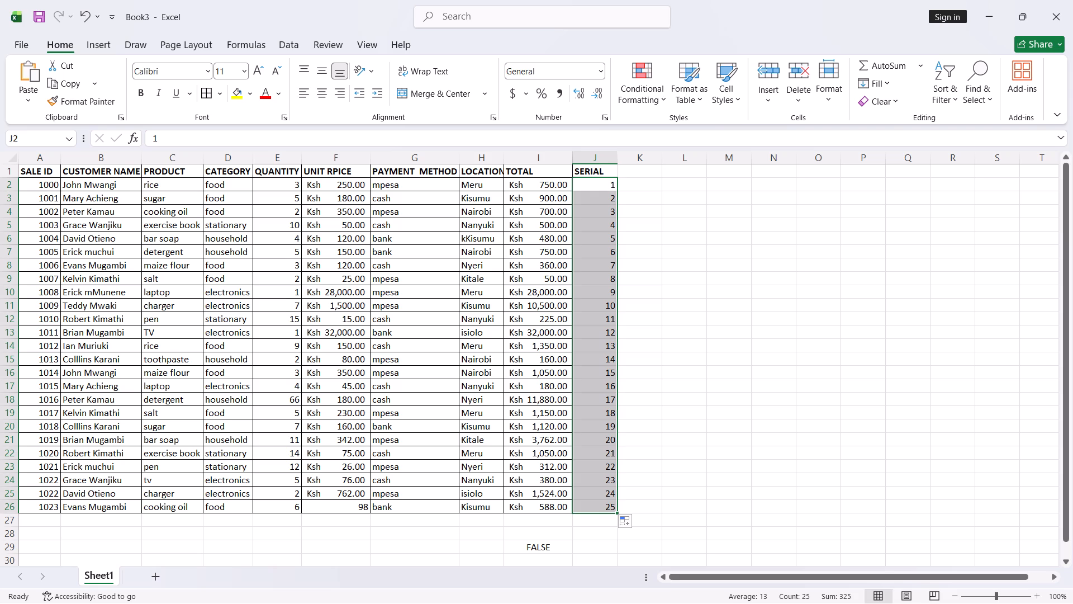
# Apply All Borders to the SERIAL column from its header through the last number (J1:J26).
pyautogui.click(589, 186)
pyautogui.click(598, 198)
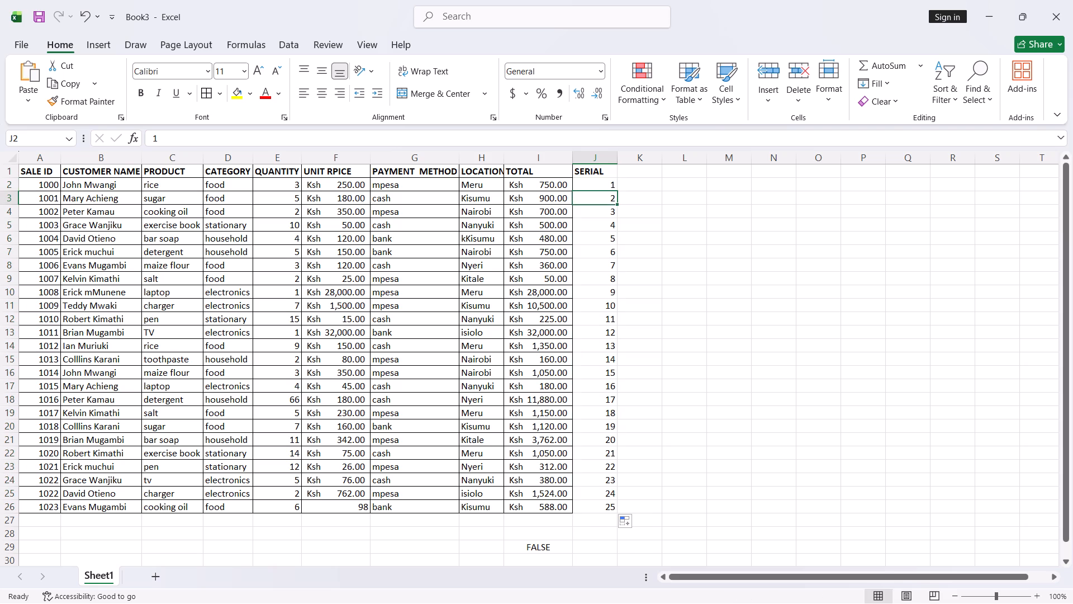
pyautogui.moveTo(594, 177); pyautogui.dragTo(611, 509)
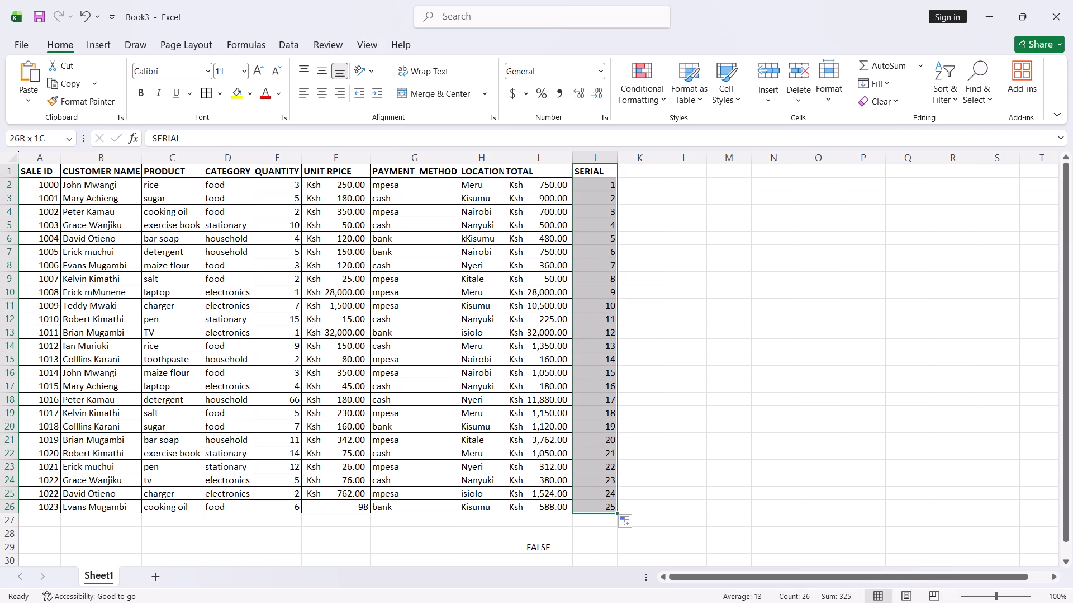
pyautogui.moveTo(611, 509); pyautogui.dragTo(609, 510)
pyautogui.click(207, 90)
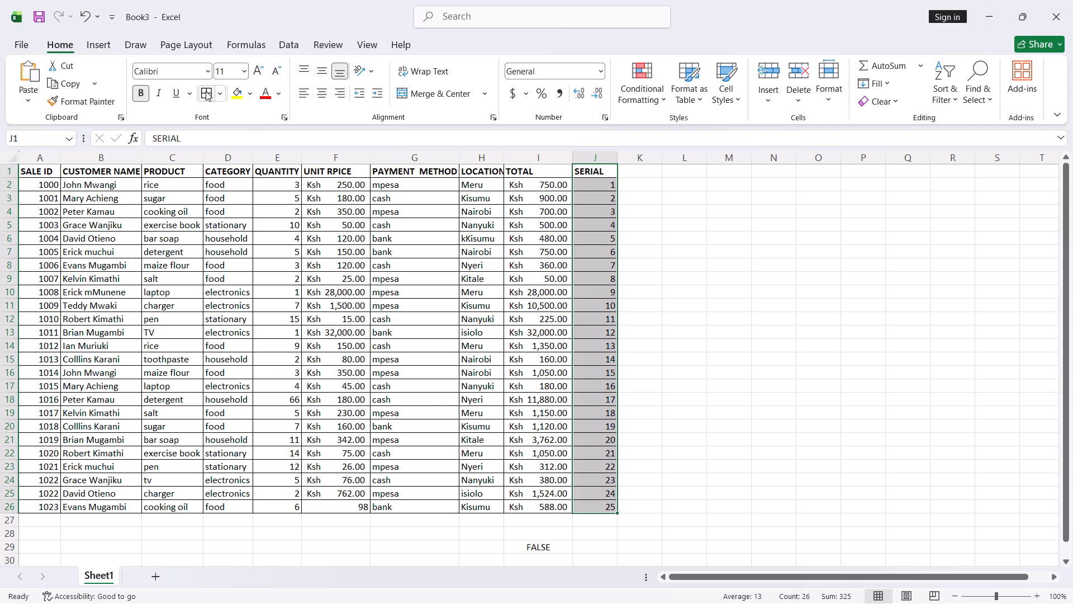
pyautogui.click(713, 266)
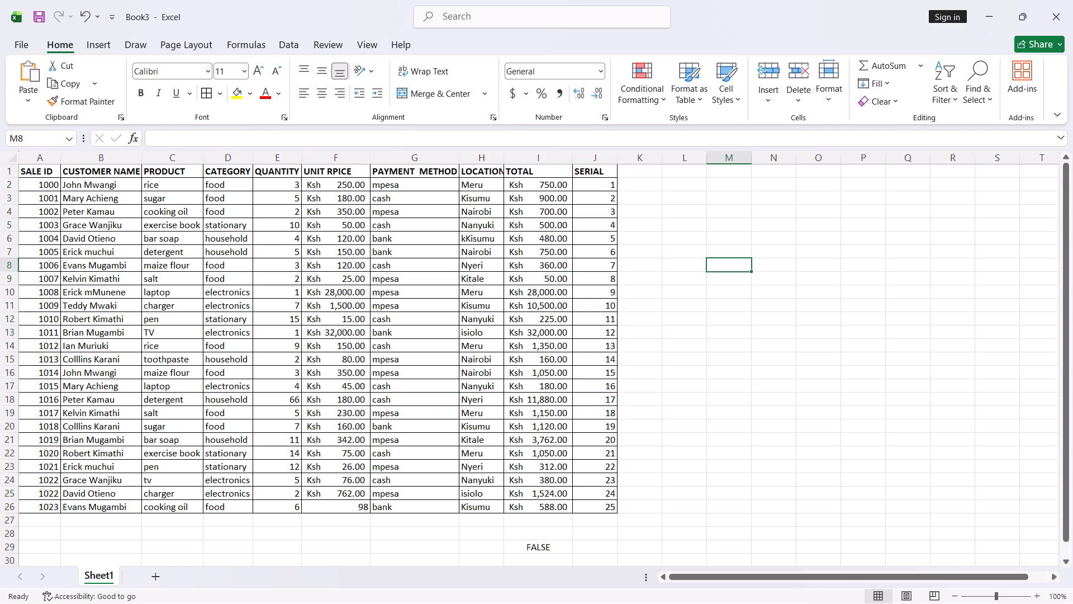
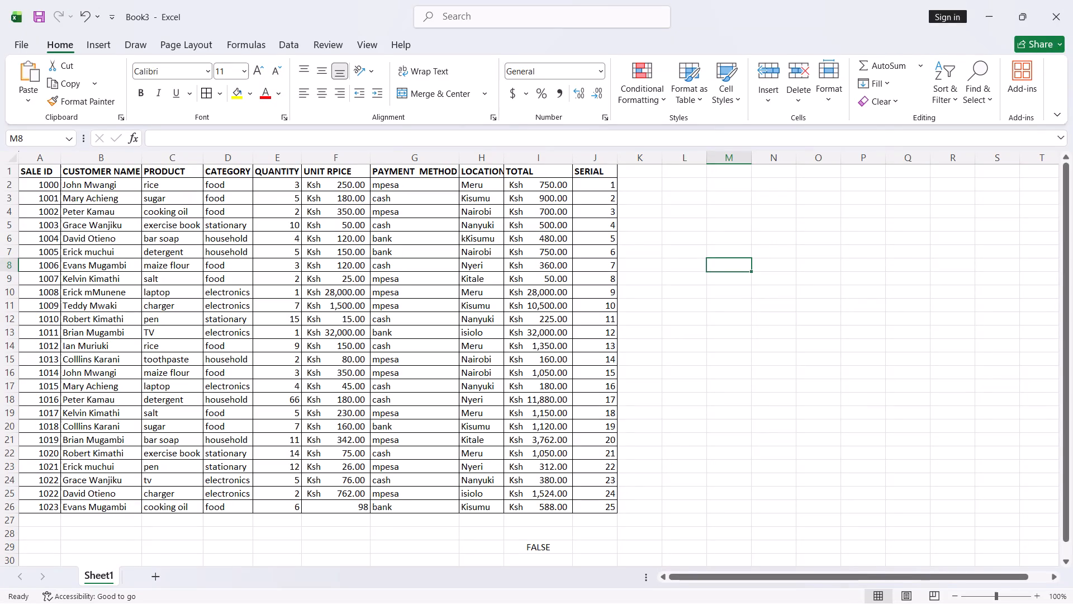
# Sort the sales table A1:J26 by CUSTOMER NAME on cell values from A to Z, treating the first row as headers.
pyautogui.moveTo(22, 168); pyautogui.dragTo(166, 259)
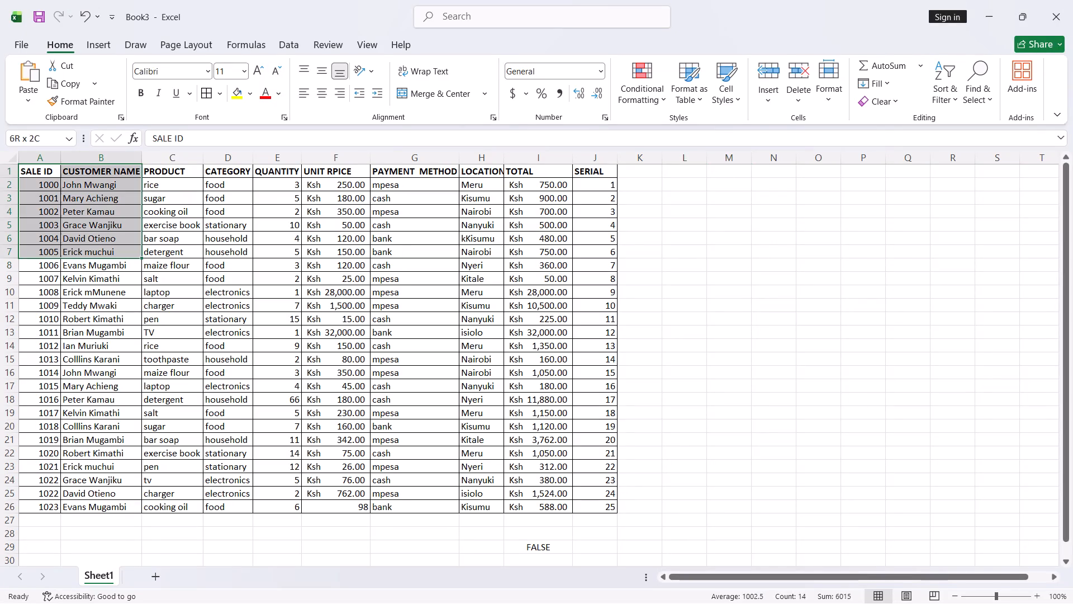
pyautogui.moveTo(166, 259); pyautogui.dragTo(589, 508)
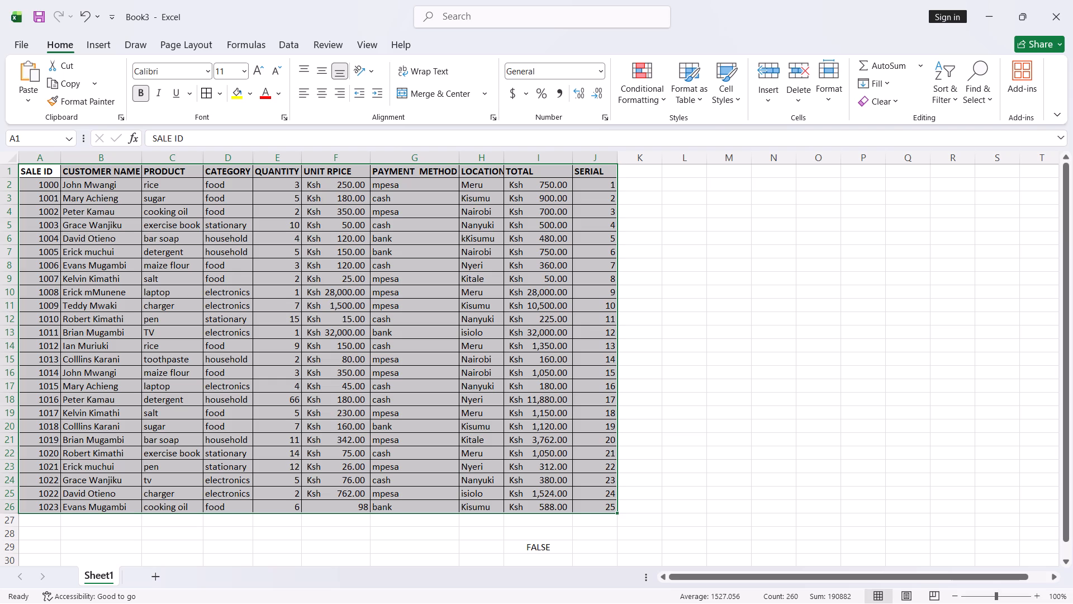
pyautogui.click(297, 39)
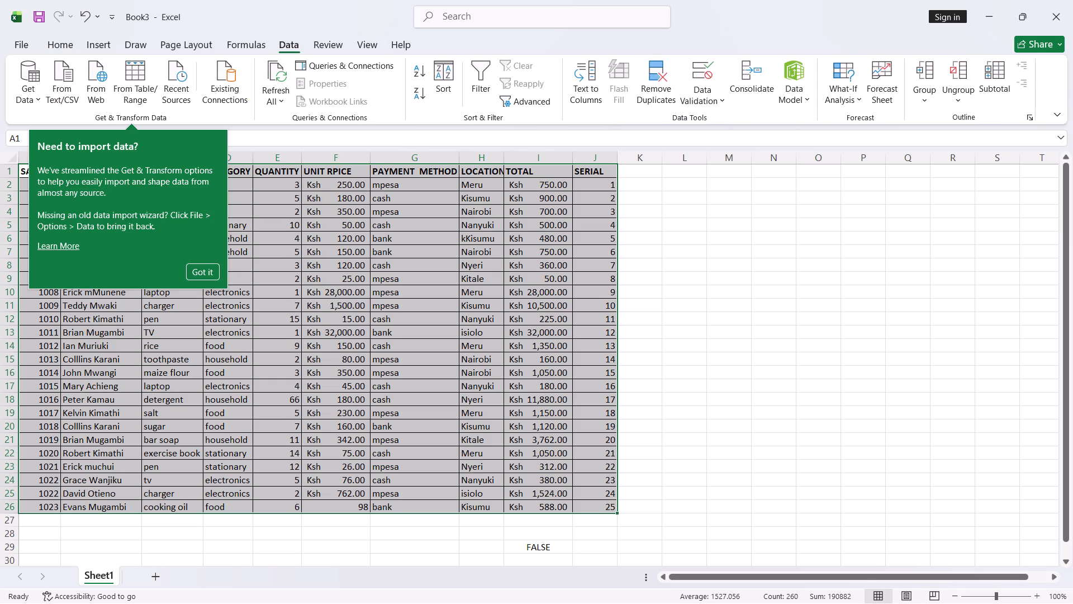
pyautogui.click(214, 273)
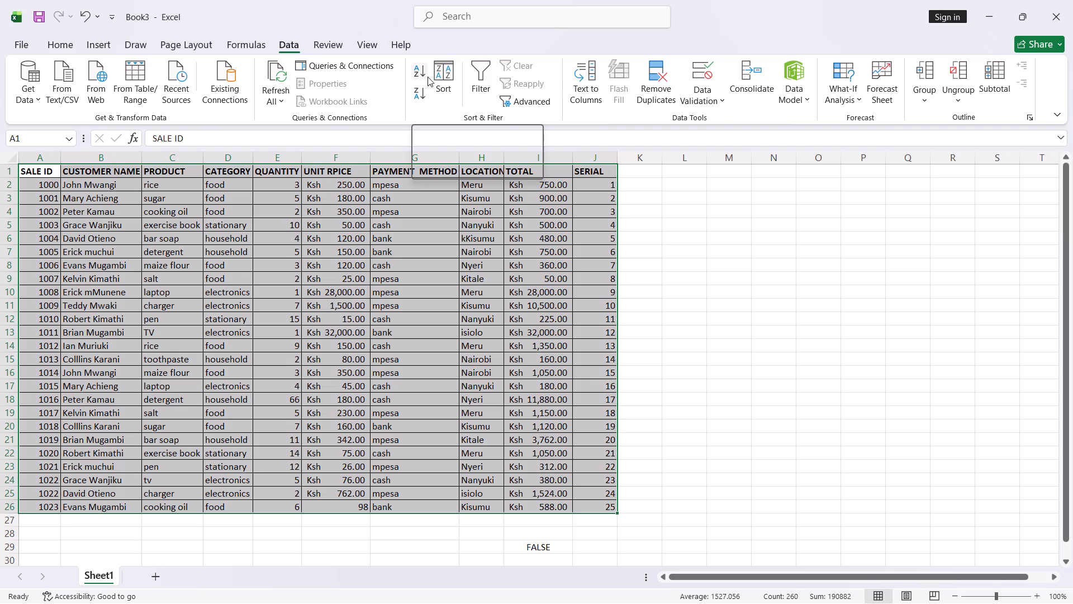
pyautogui.click(448, 77)
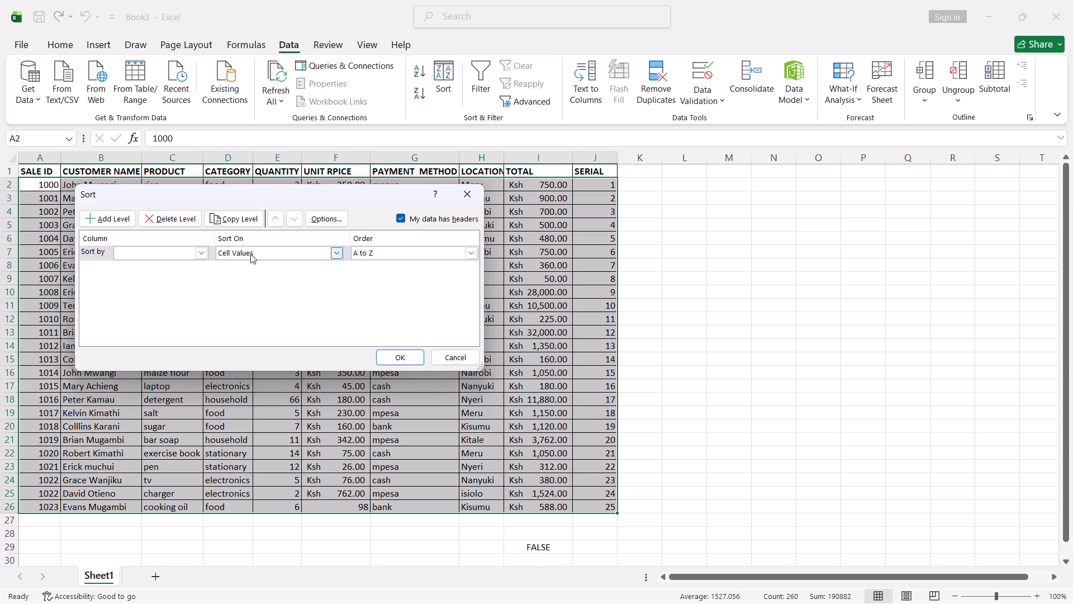
pyautogui.click(203, 257)
pyautogui.click(177, 270)
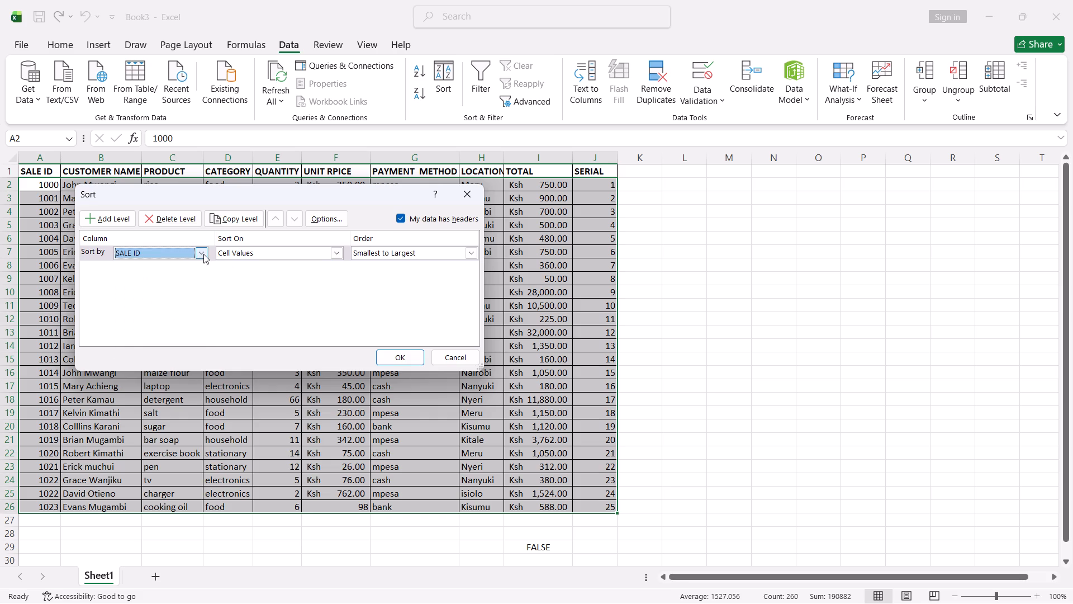
pyautogui.click(203, 254)
pyautogui.click(184, 276)
pyautogui.click(456, 237)
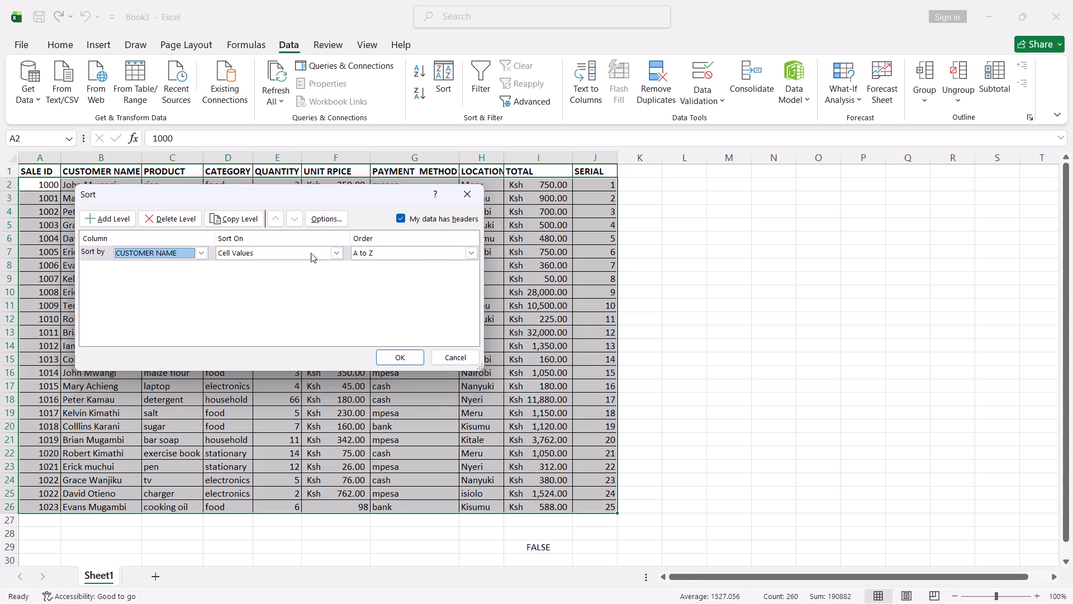
pyautogui.click(464, 252)
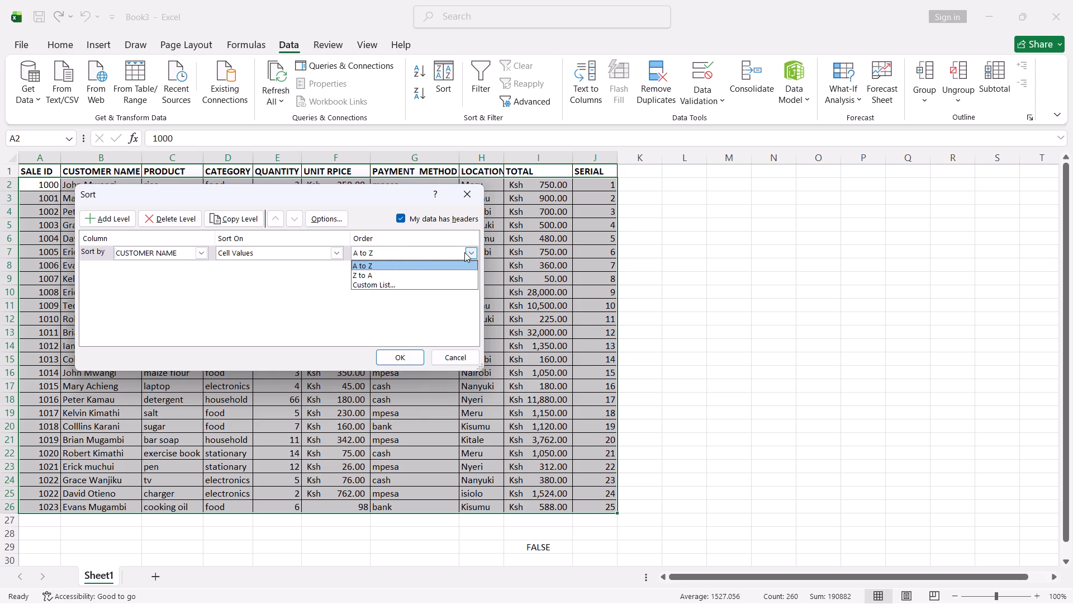
pyautogui.click(464, 252)
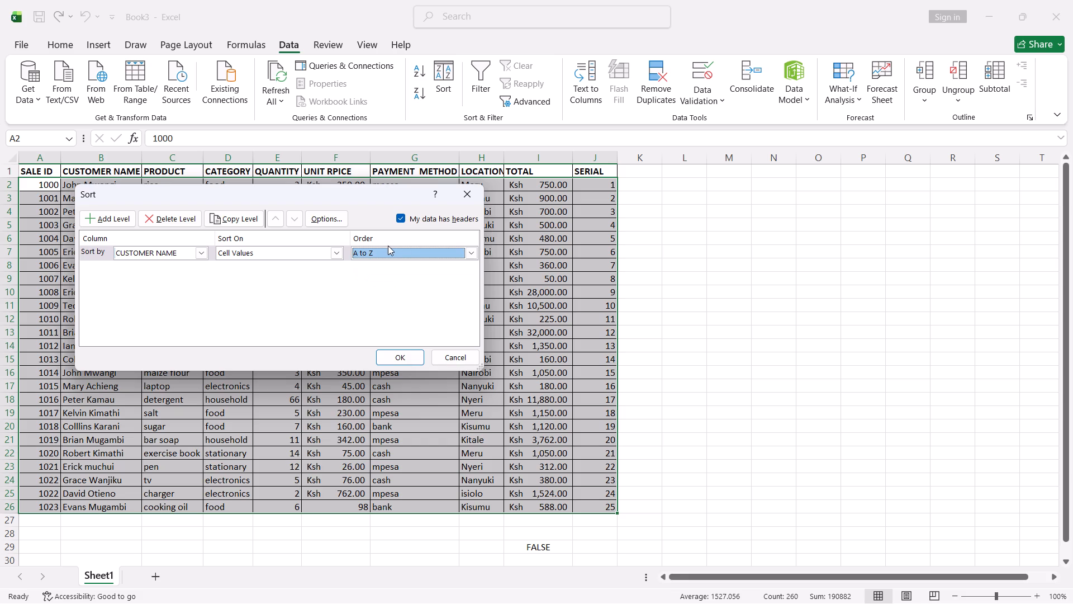
pyautogui.click(412, 366)
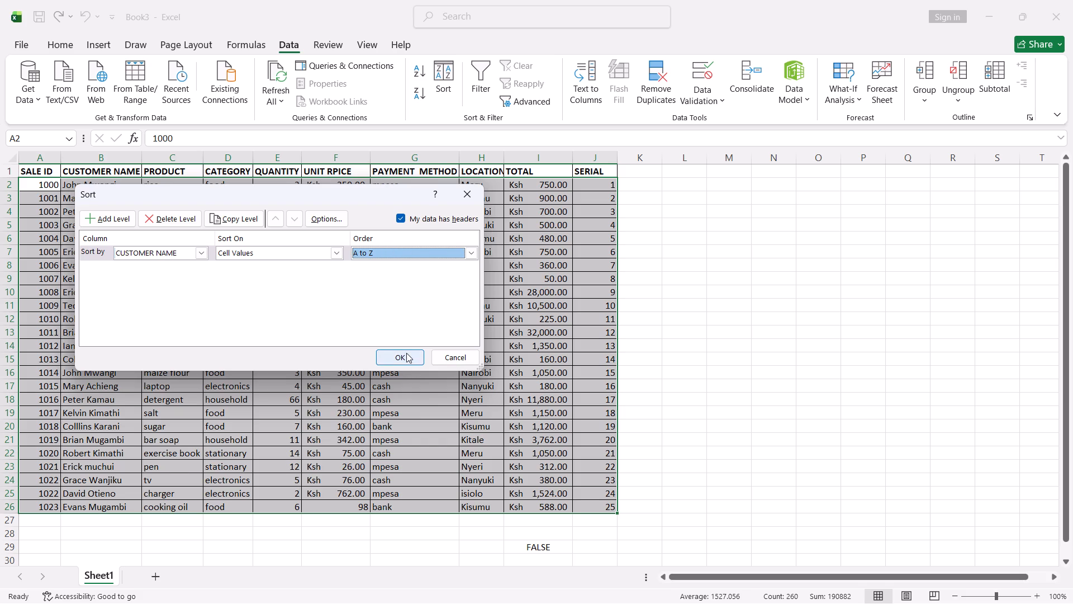
pyautogui.click(406, 353)
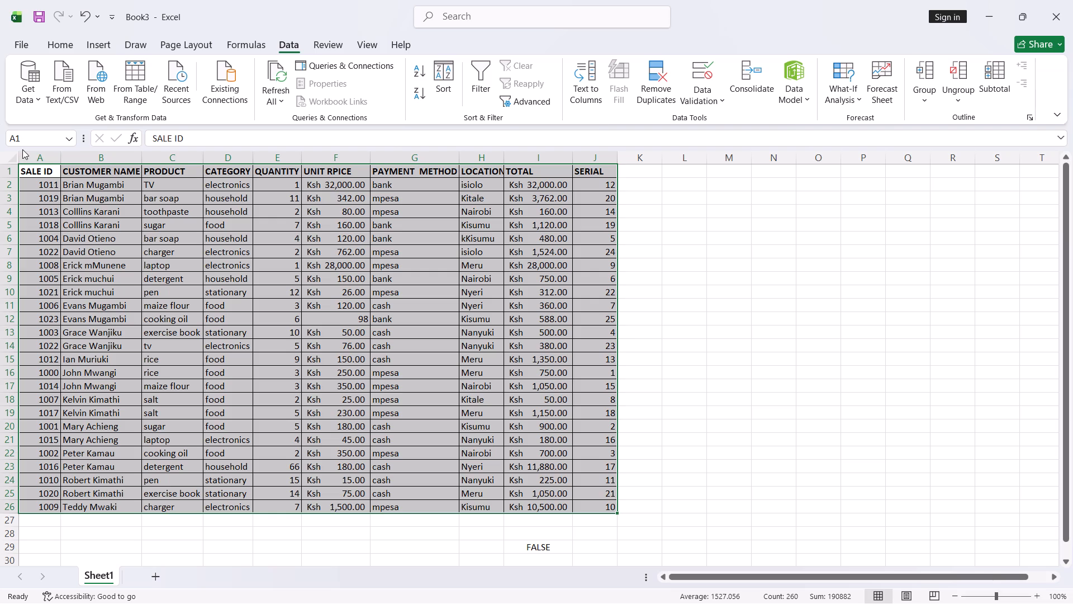
pyautogui.moveTo(18, 153); pyautogui.dragTo(387, 311)
pyautogui.click(672, 340)
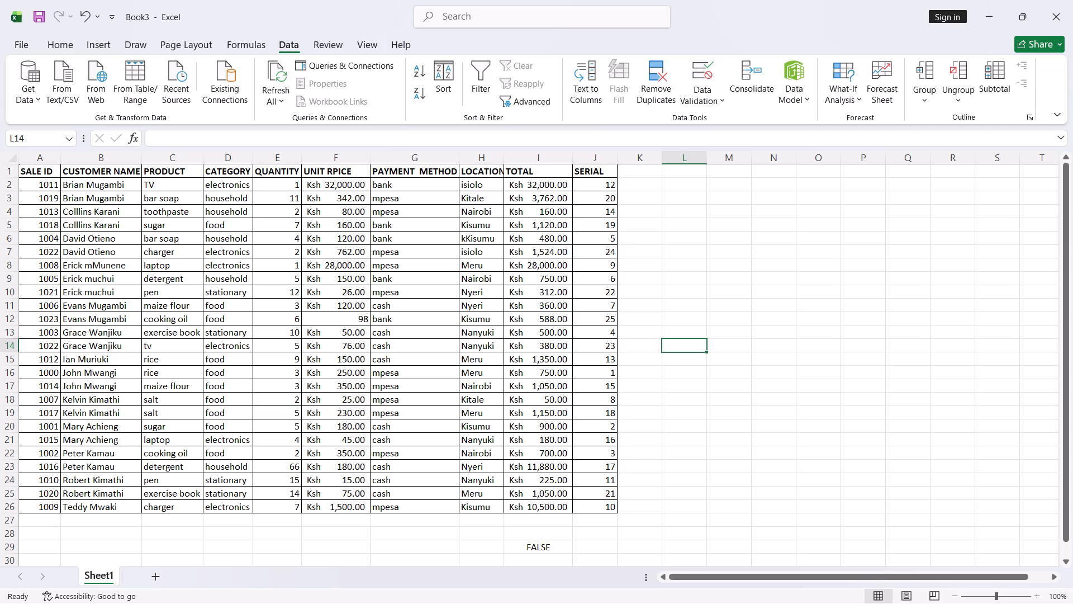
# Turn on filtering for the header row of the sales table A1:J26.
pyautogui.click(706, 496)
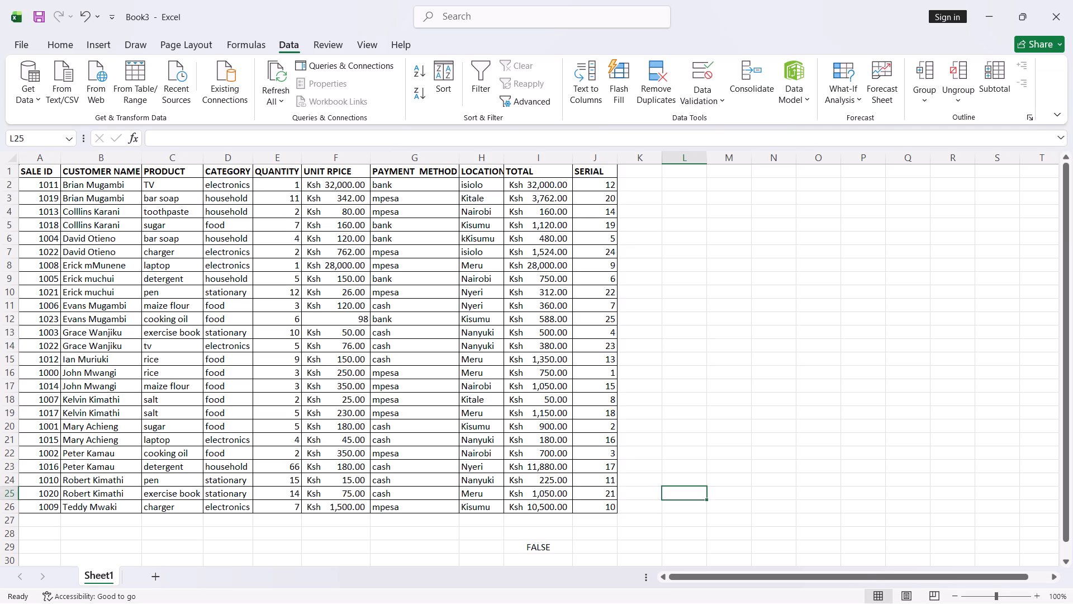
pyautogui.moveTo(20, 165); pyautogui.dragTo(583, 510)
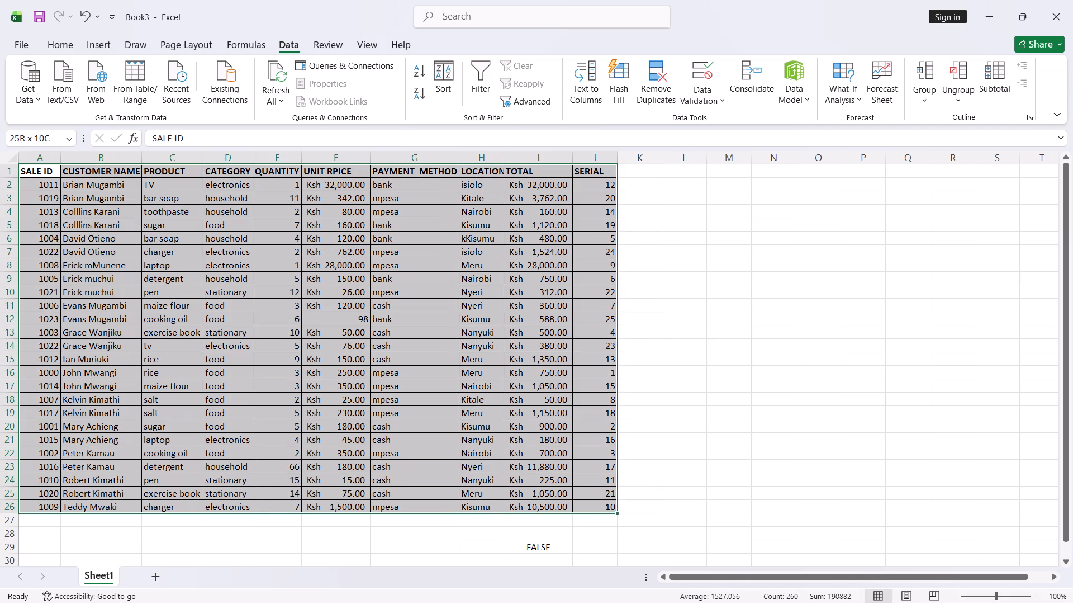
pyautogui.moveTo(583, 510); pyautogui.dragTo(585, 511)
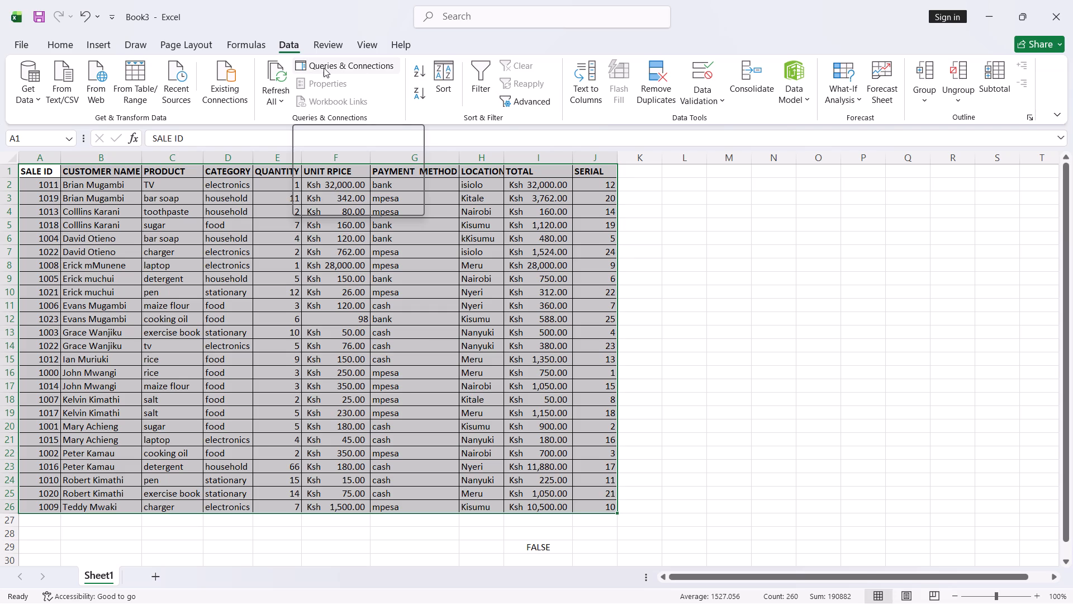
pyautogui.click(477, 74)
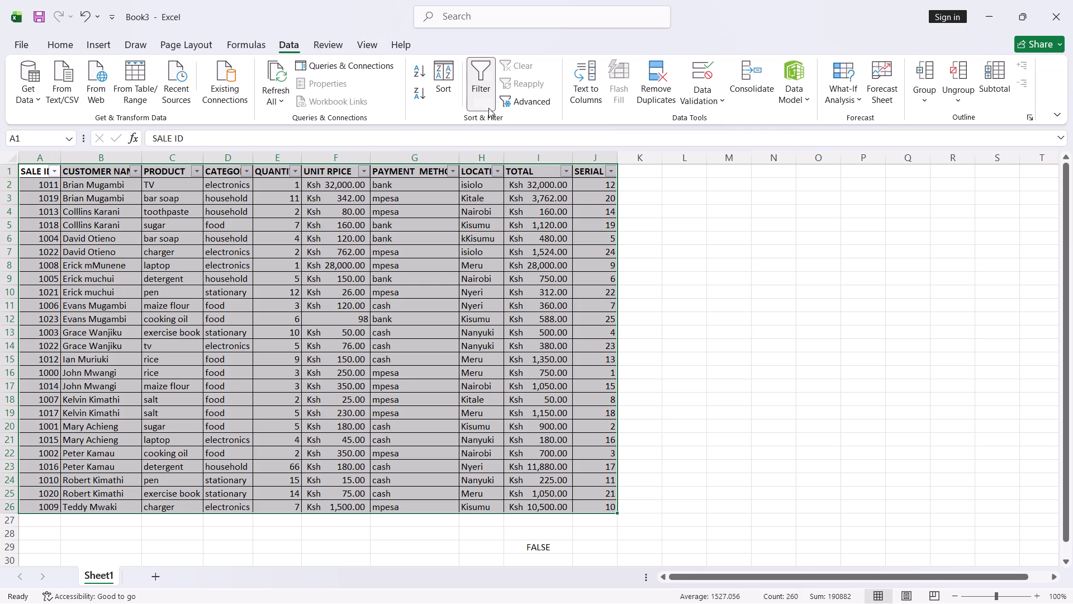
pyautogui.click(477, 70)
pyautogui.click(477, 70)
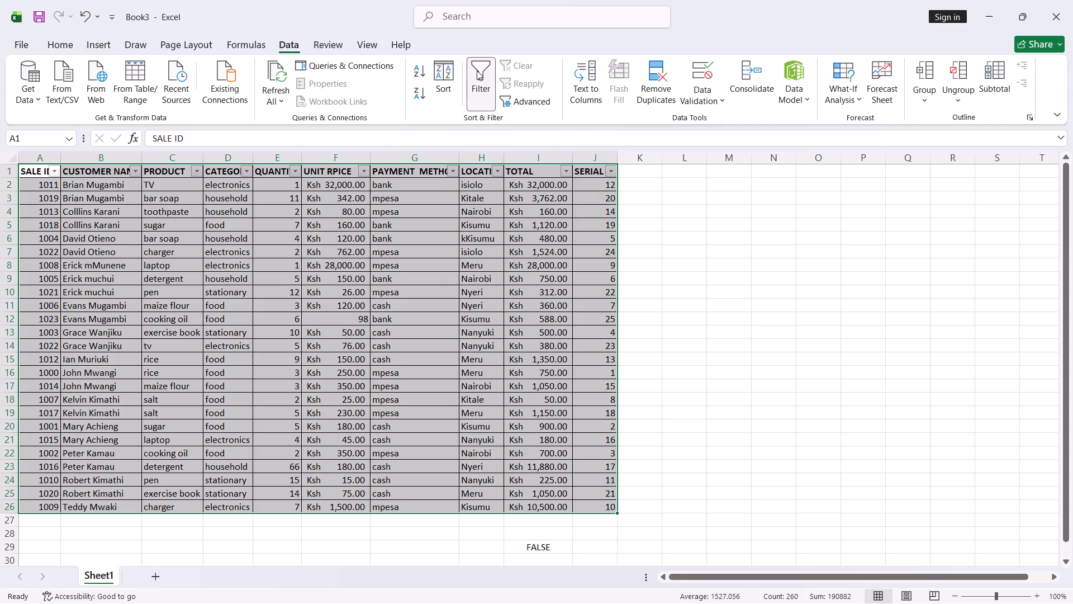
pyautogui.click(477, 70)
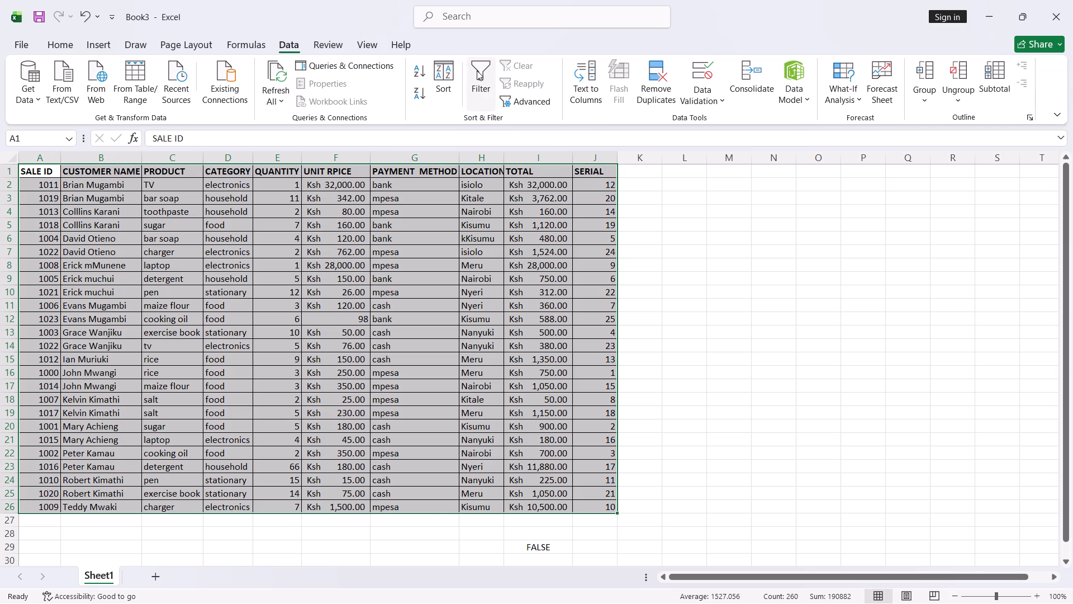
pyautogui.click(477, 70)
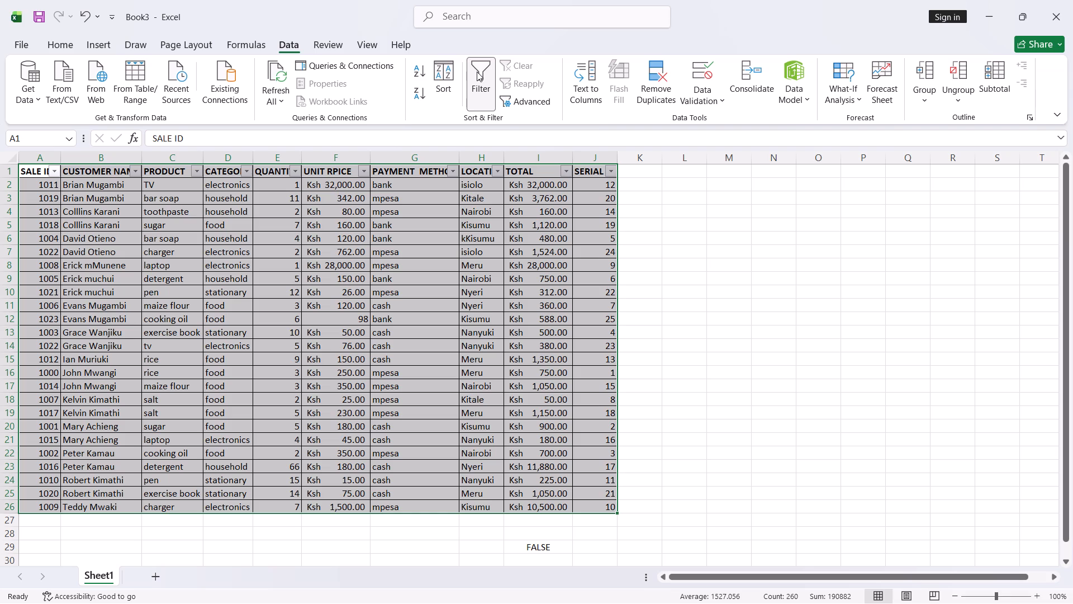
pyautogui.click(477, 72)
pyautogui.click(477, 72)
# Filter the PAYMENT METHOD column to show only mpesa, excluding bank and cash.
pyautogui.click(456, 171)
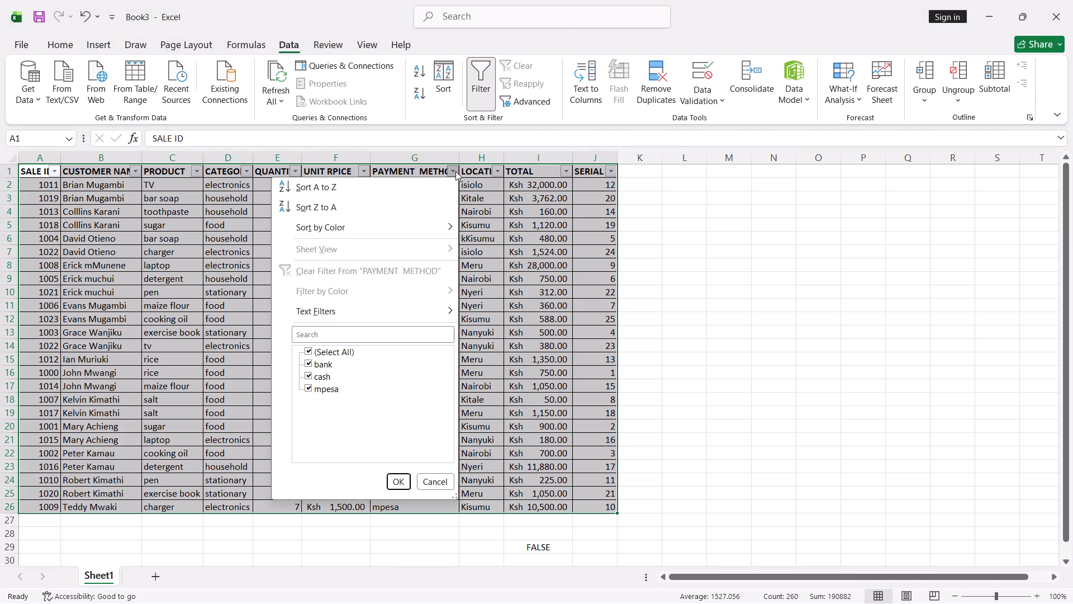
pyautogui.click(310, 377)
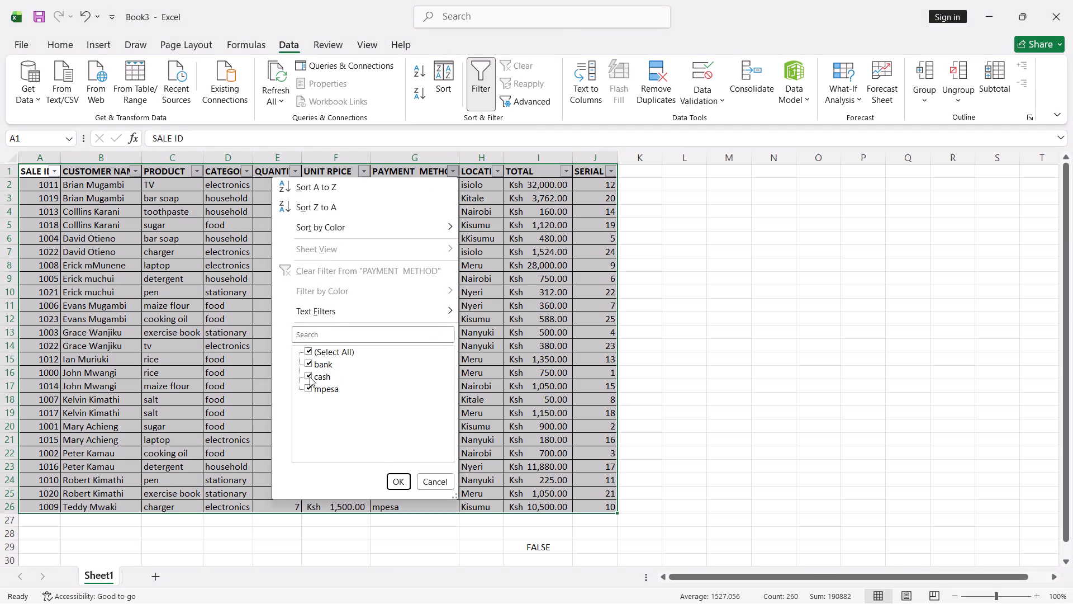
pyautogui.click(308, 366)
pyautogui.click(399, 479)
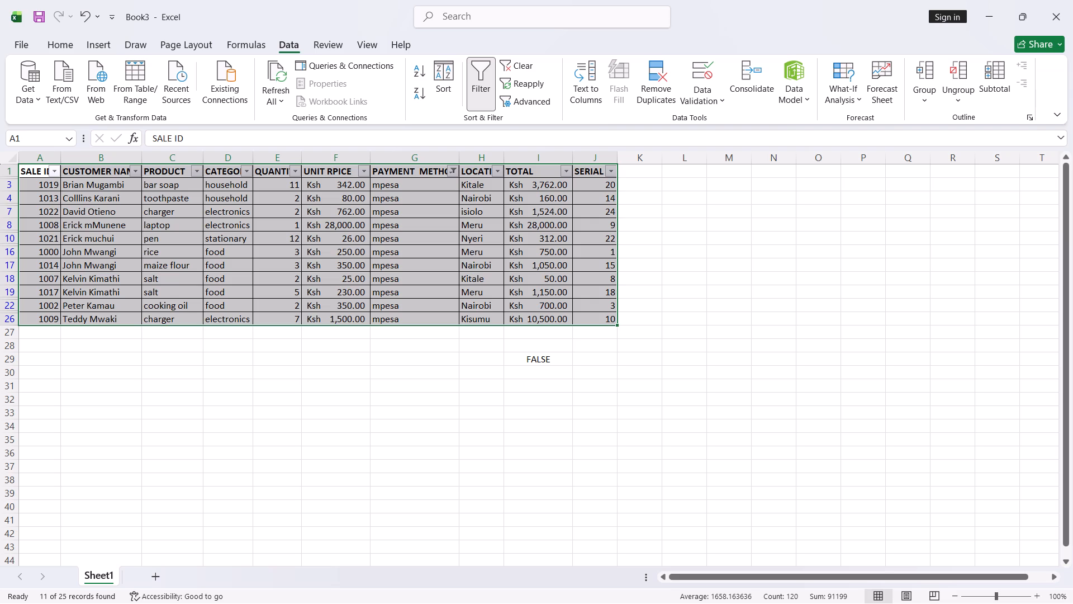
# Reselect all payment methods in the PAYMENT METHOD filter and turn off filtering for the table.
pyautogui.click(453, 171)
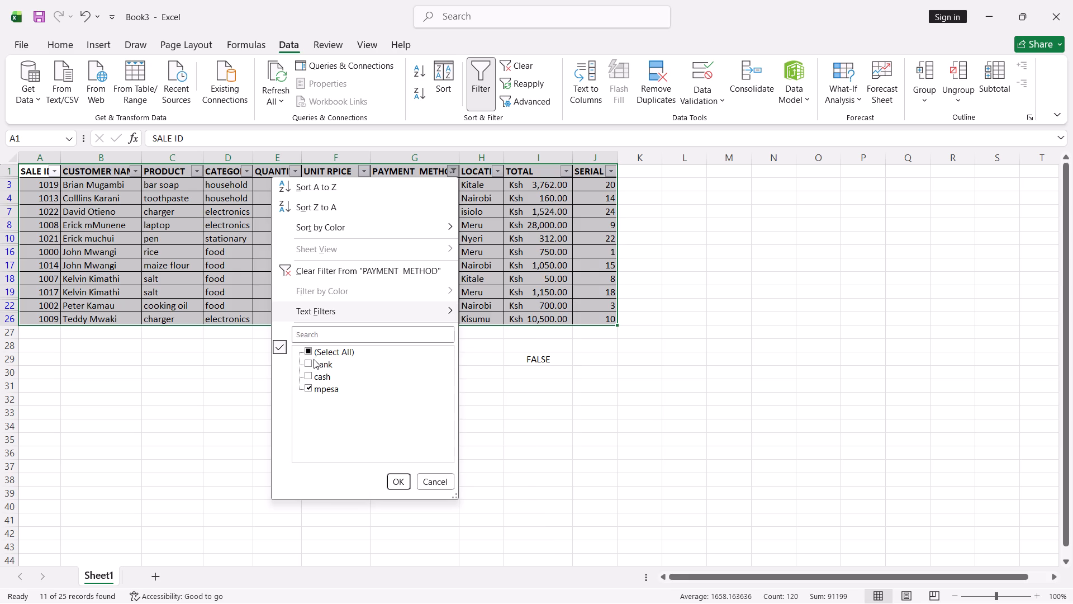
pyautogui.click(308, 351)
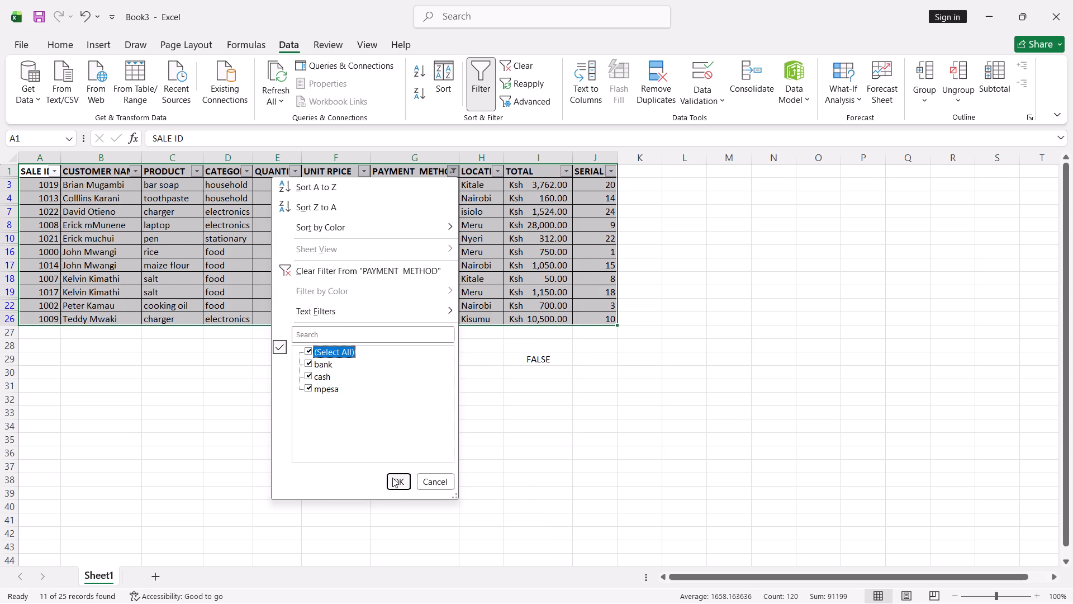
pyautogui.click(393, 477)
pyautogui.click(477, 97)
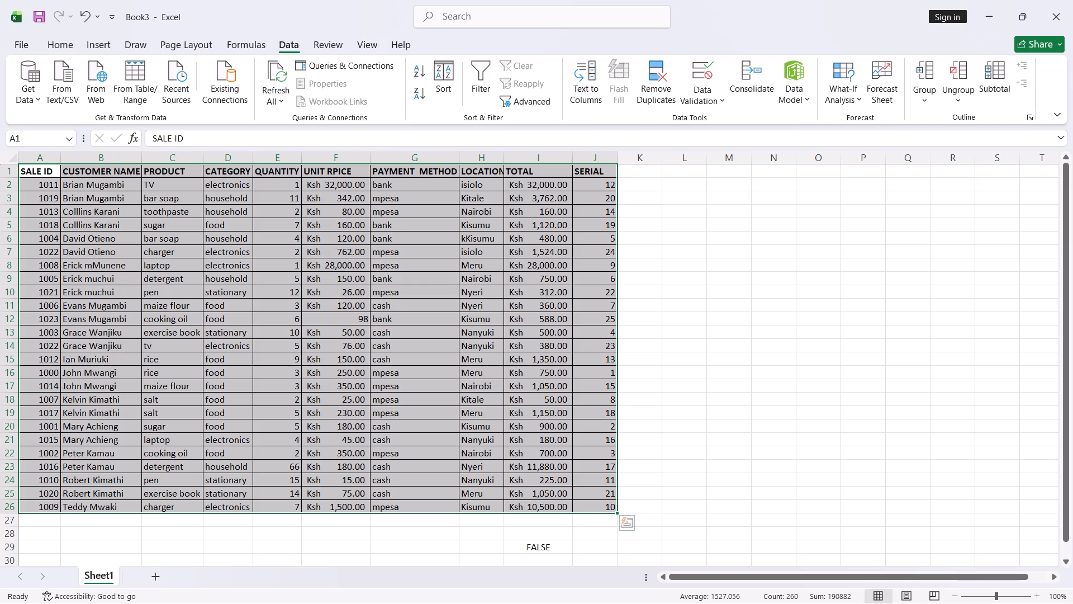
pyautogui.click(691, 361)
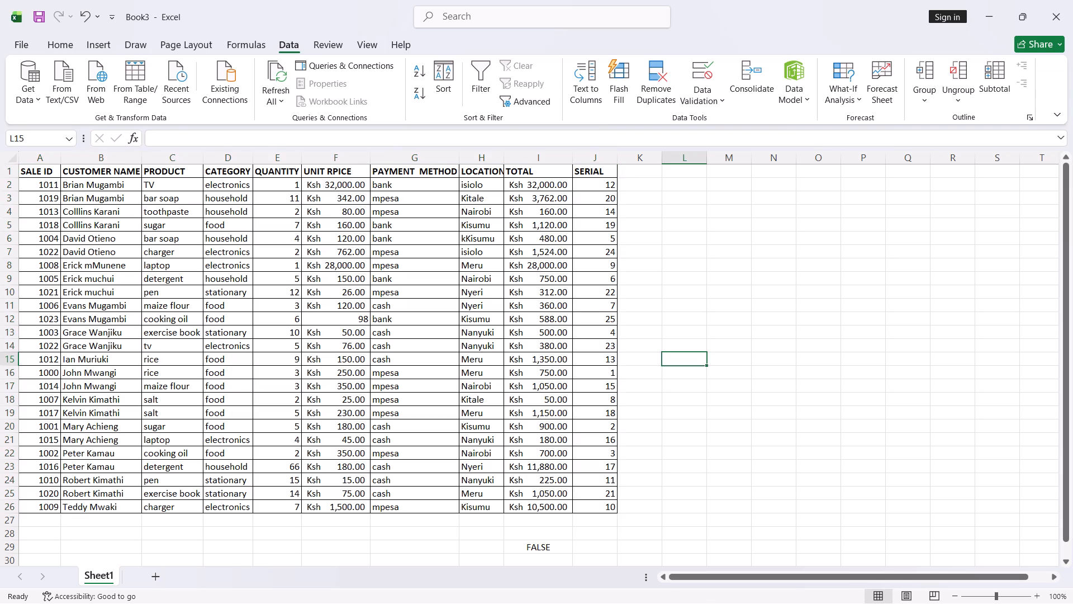
# Enter the heading HIGHEST UNIT PRICE in cell L1, beside the sales table.
pyautogui.click(678, 174)
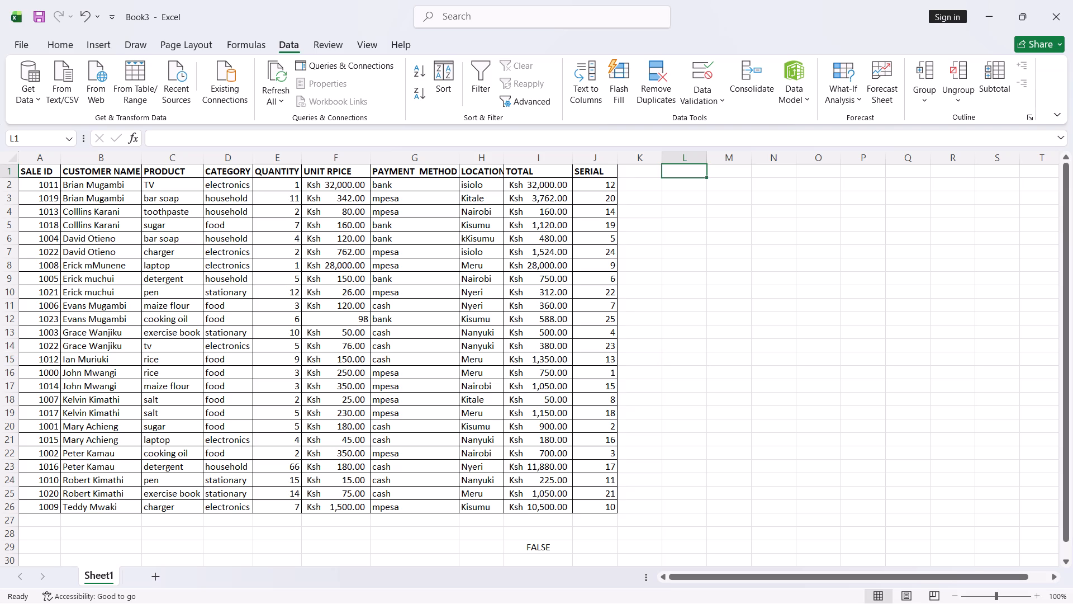
pyautogui.write('HIG')
pyautogui.press('h')
pyautogui.write('EST')
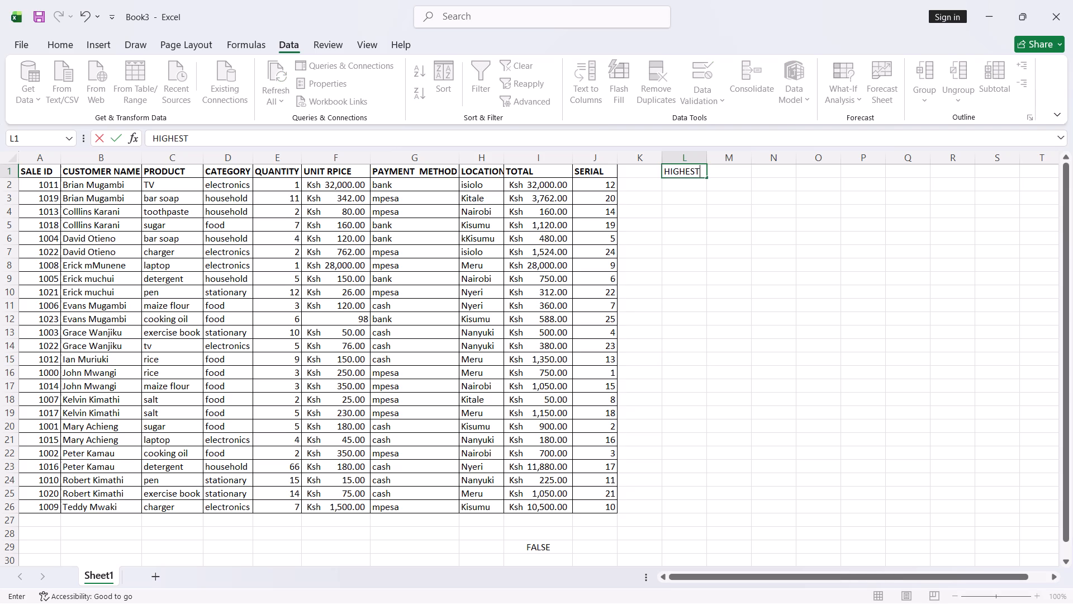
pyautogui.press('space')
pyautogui.write('UNIT')
pyautogui.press('space')
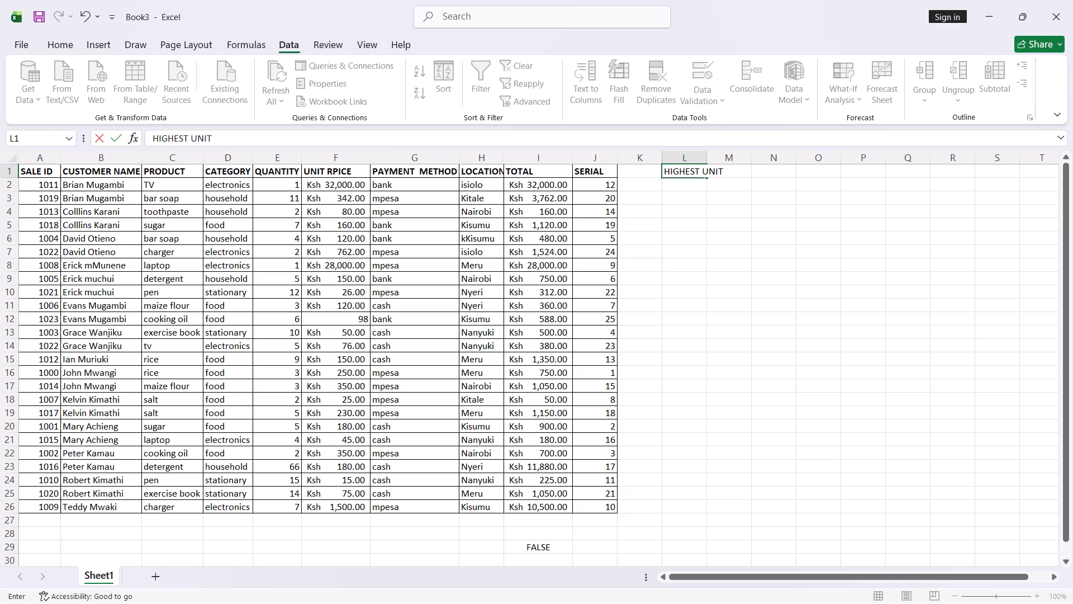
pyautogui.write('PRICE')
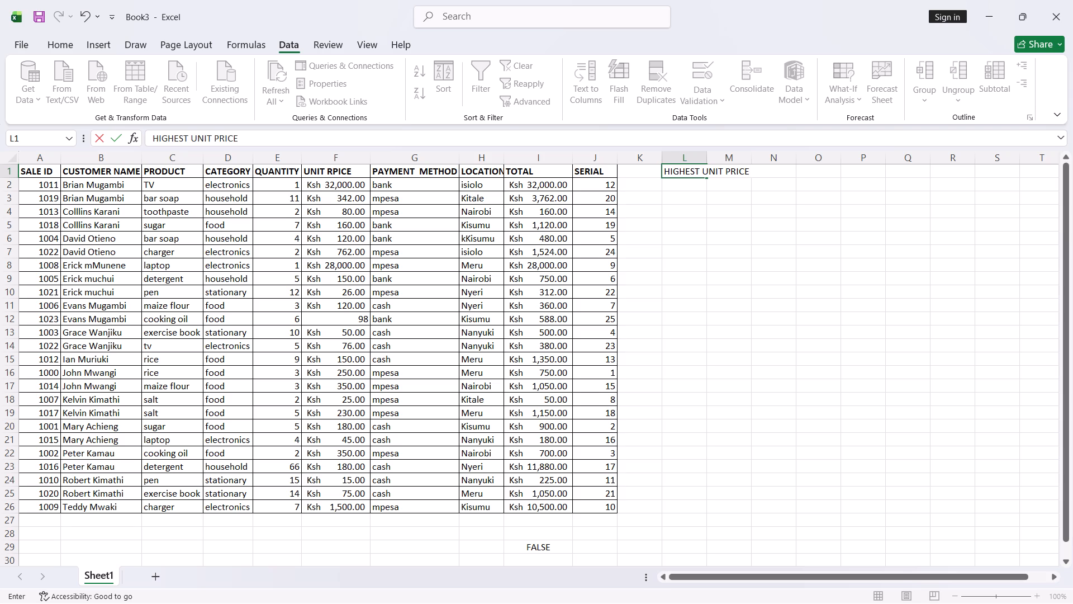
pyautogui.press('Return')
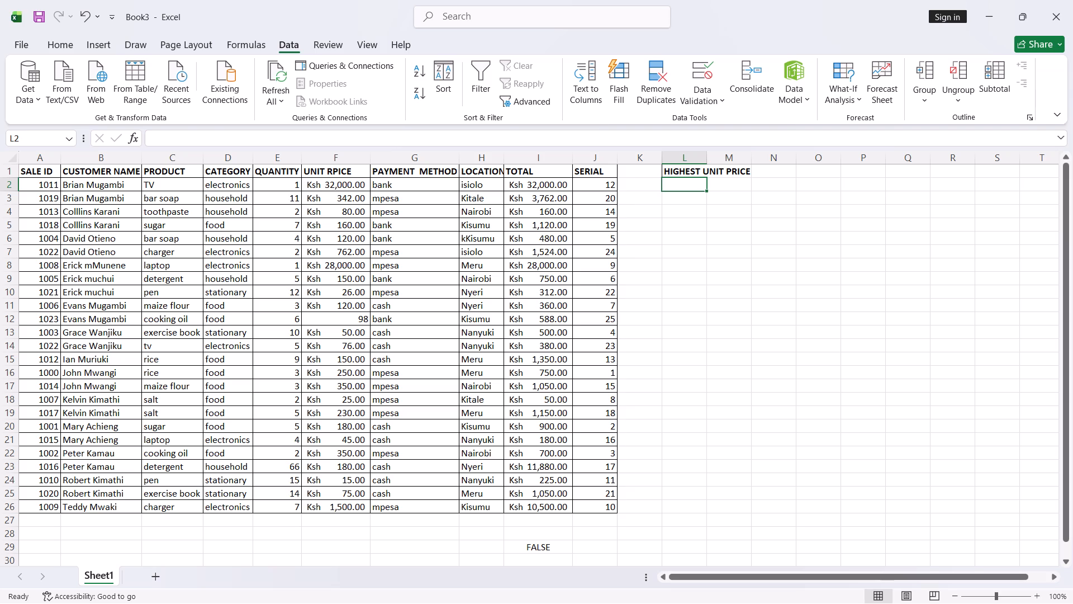
# Enter the formula =MAX(I2:I26) in cell L2 under the HIGHEST UNIT PRICE heading, covering the TOTAL column values.
pyautogui.press('=')
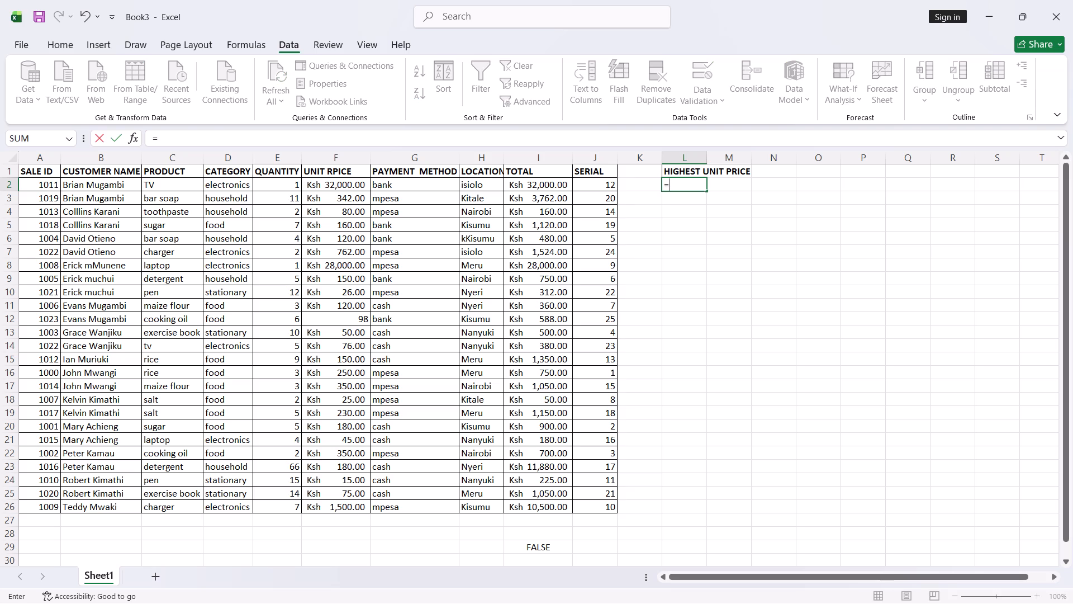
pyautogui.write('MAC')
pyautogui.press('BackSpace')
pyautogui.press('x')
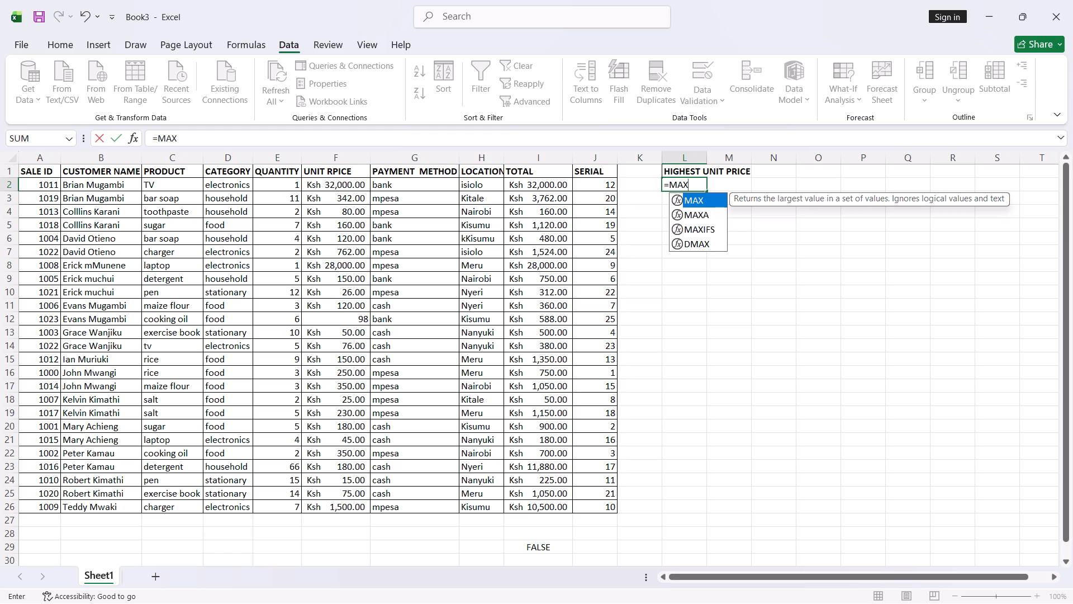
pyautogui.click(714, 203)
pyautogui.hotkey('shift', '(')
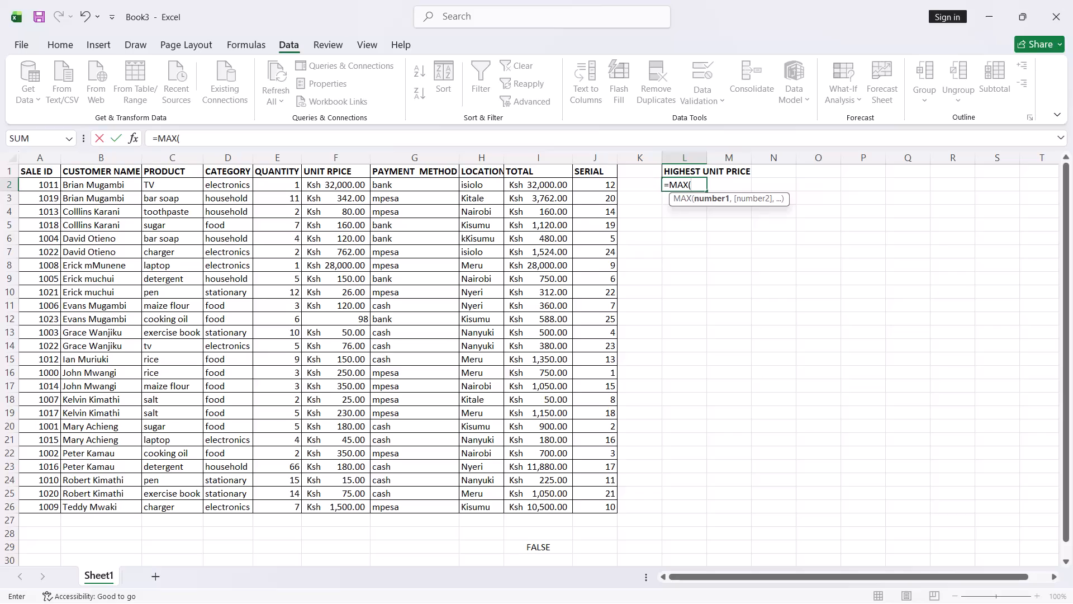
pyautogui.press('i')
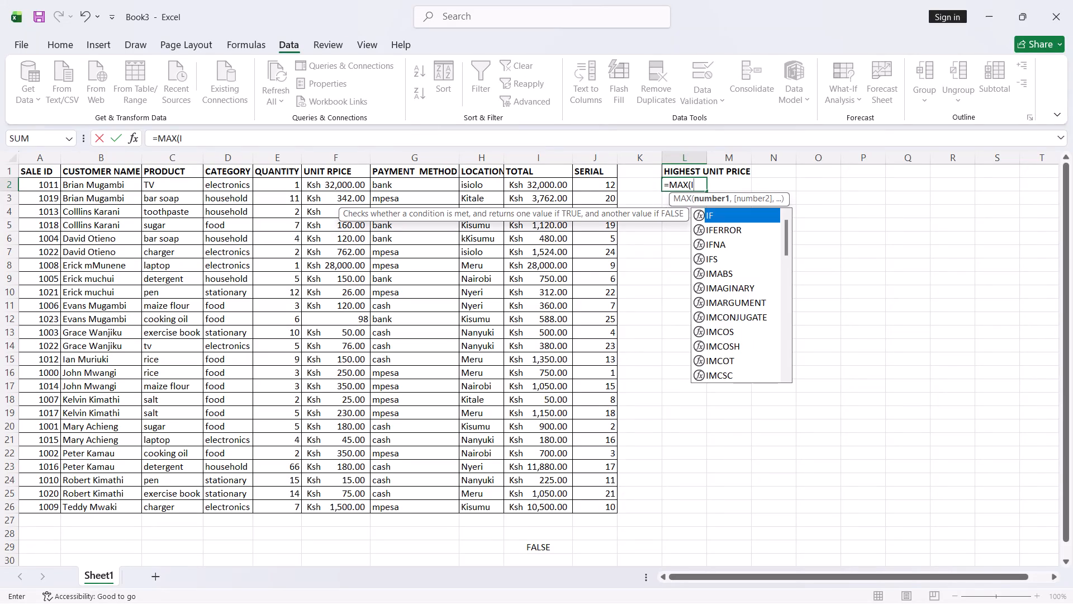
pyautogui.press('2')
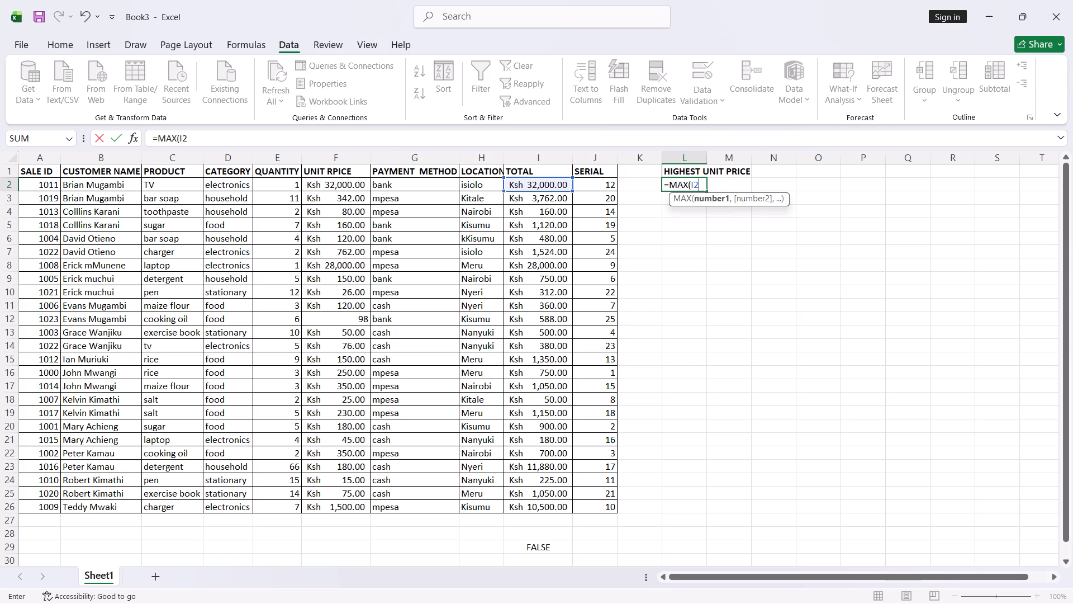
pyautogui.press(';')
pyautogui.press('BackSpace')
pyautogui.hotkey('shift', ':')
pyautogui.press('1')
pyautogui.press('BackSpace')
pyautogui.press('i')
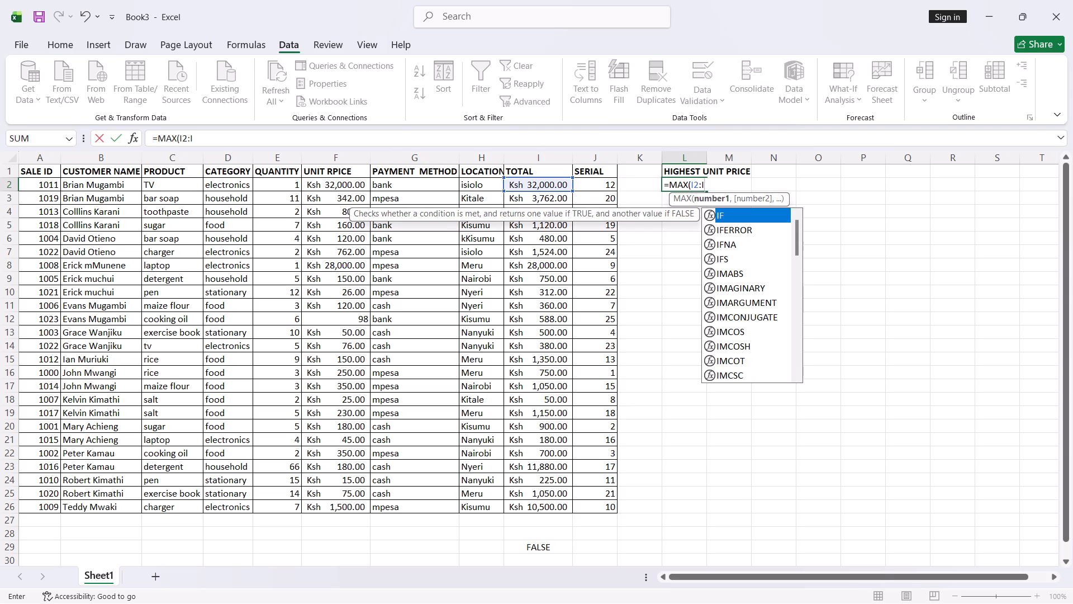
pyautogui.press('2')
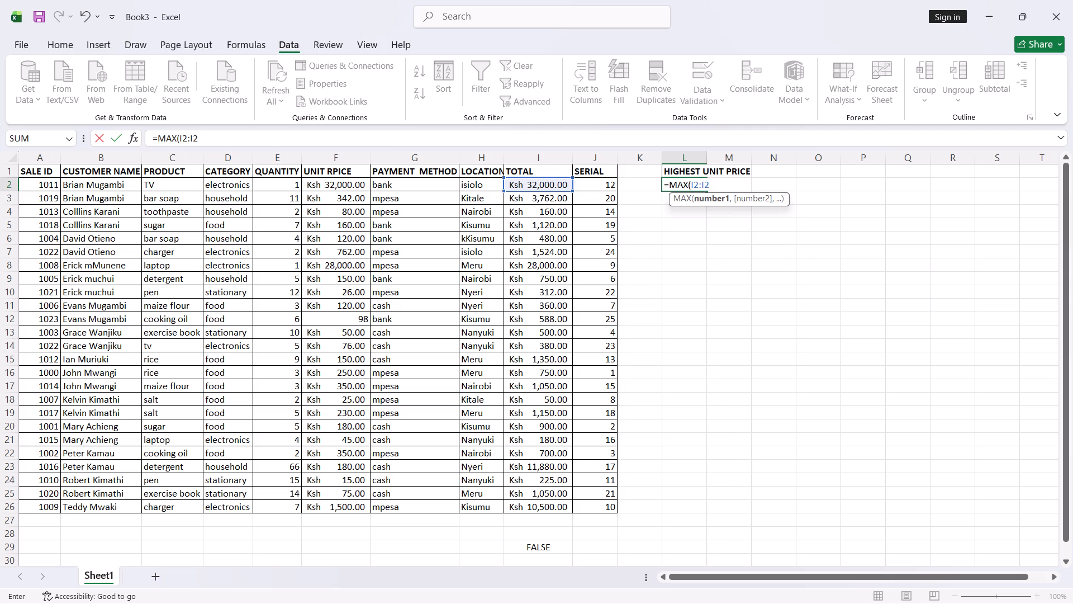
pyautogui.press('6')
pyautogui.hotkey('shift', ')')
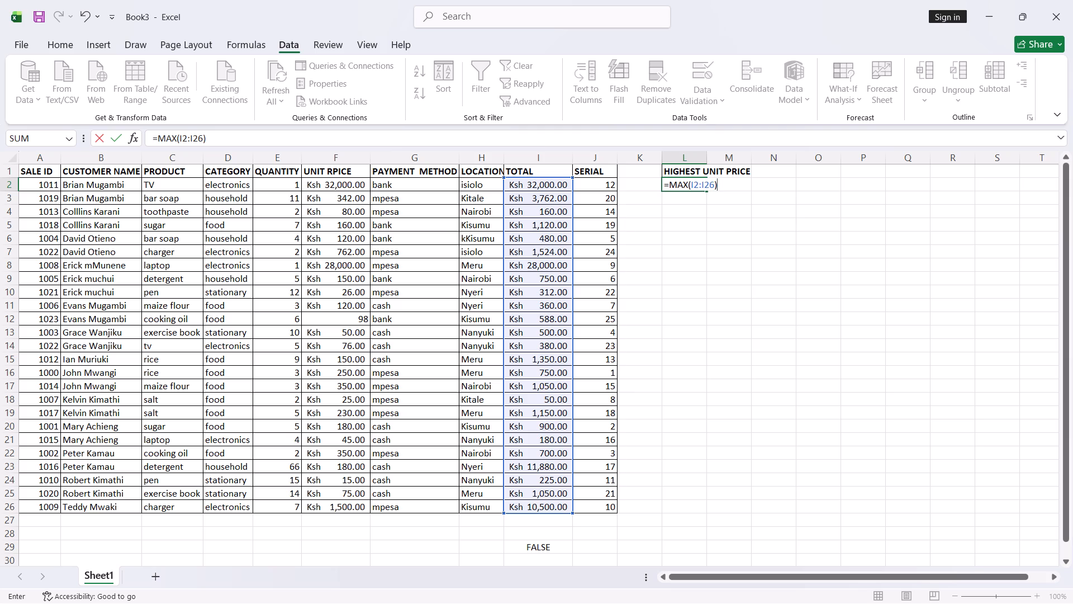
pyautogui.press('Return')
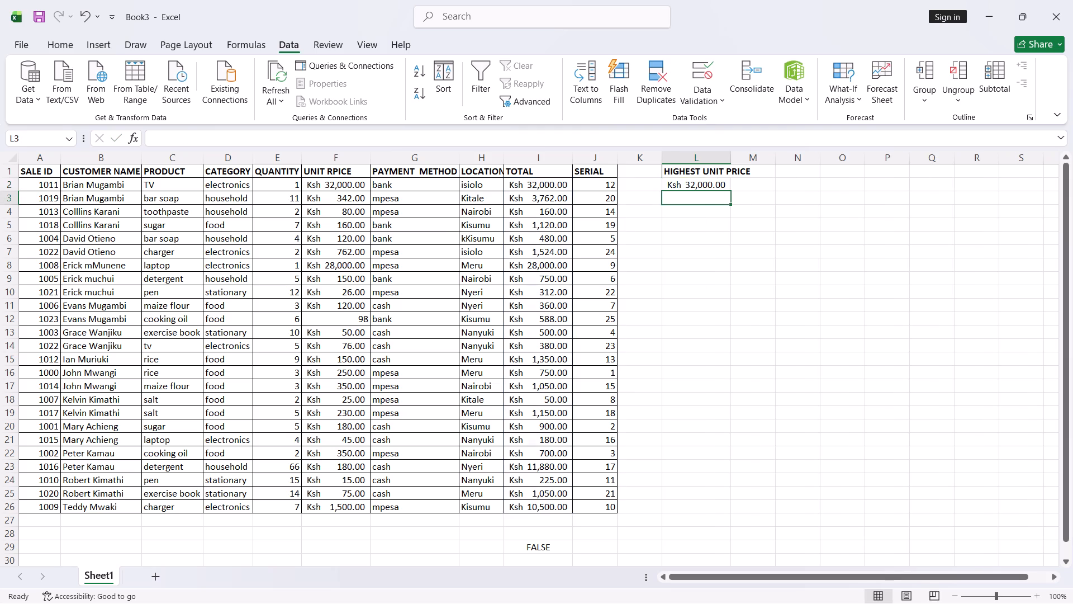
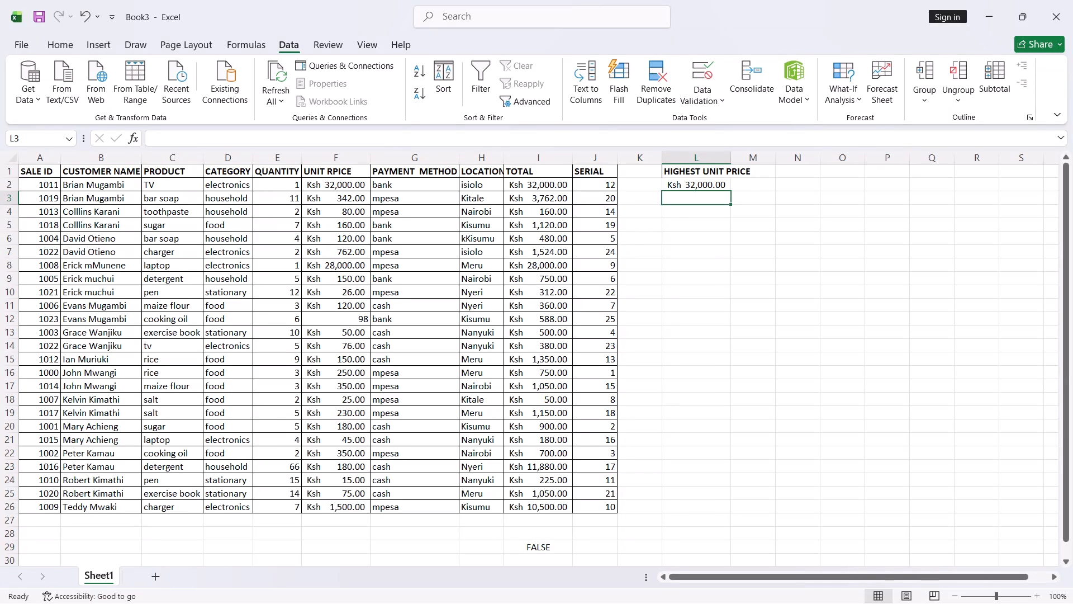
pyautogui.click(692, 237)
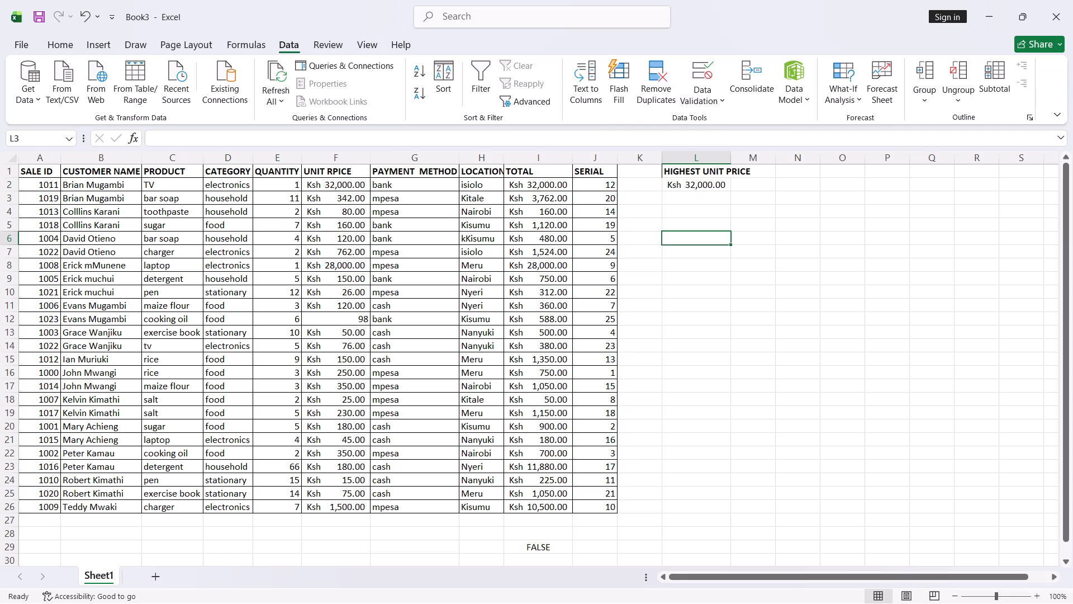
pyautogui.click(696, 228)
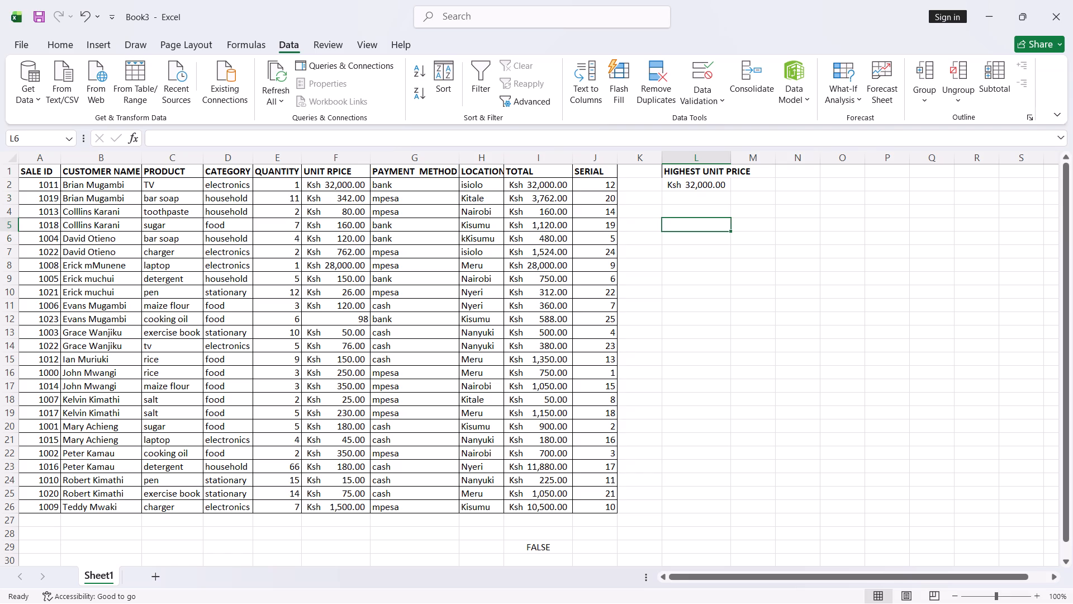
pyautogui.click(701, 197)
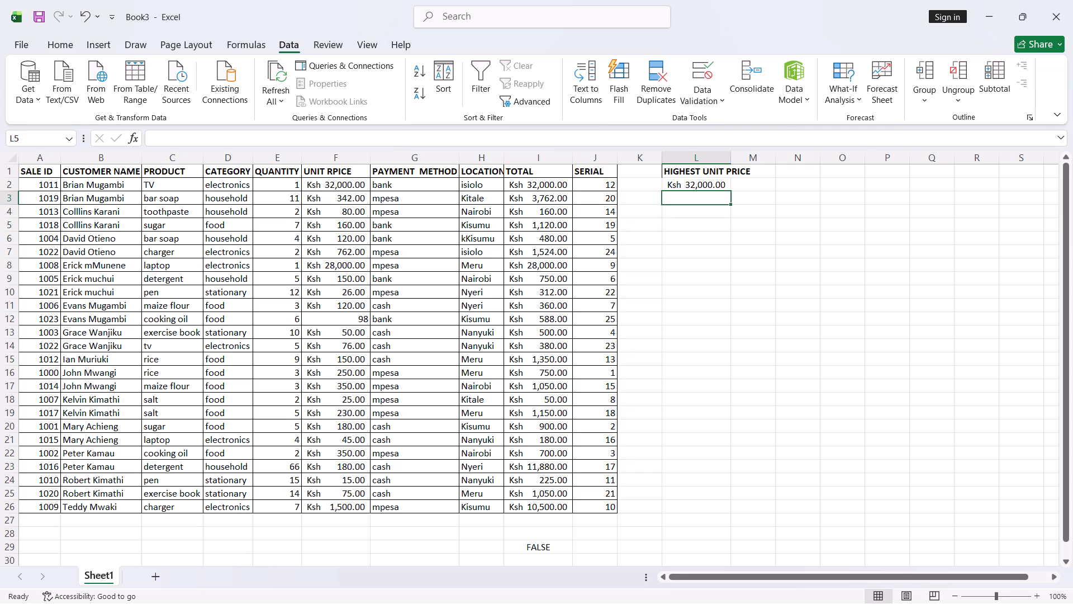
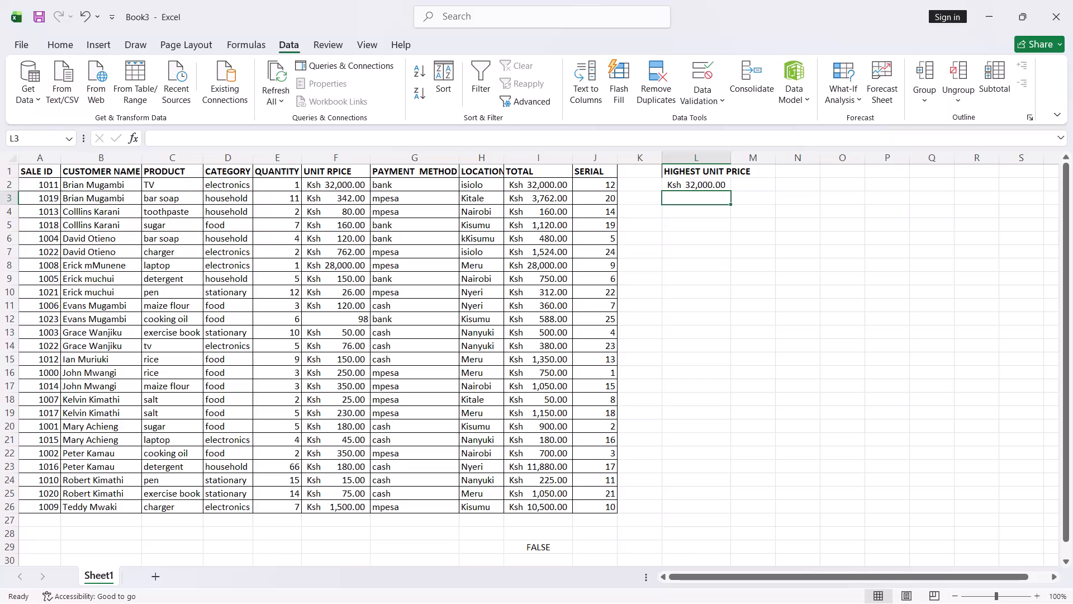
# Add the headers PRODUCT and TOTAL SALES in cells M7 and N7, beside the sales table.
pyautogui.click(754, 253)
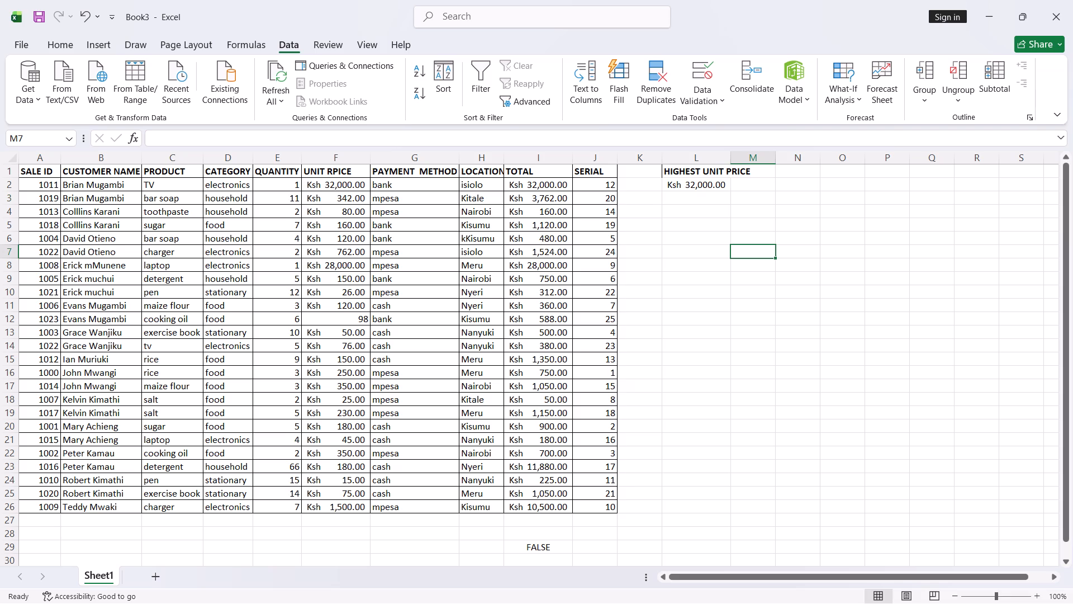
pyautogui.write('PRO')
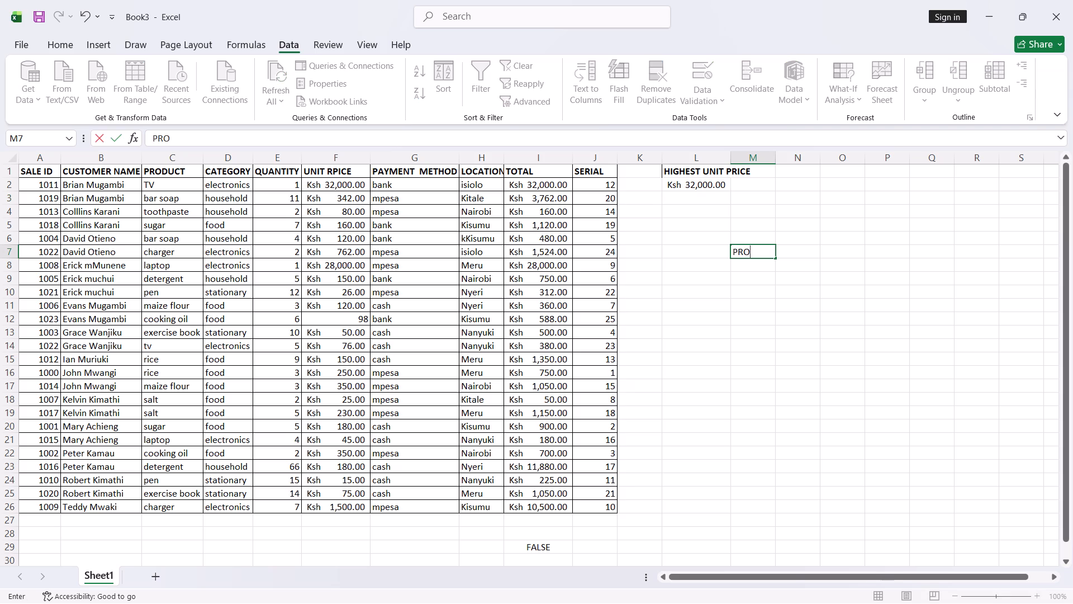
pyautogui.write('DUCT')
pyautogui.press('Tab')
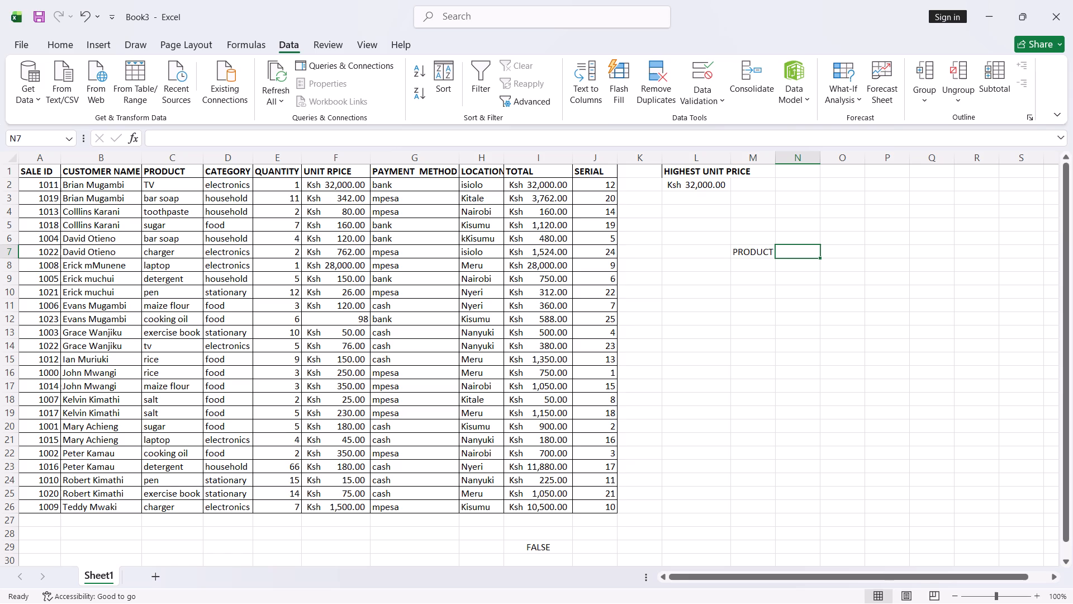
pyautogui.write('TOTAL SALES')
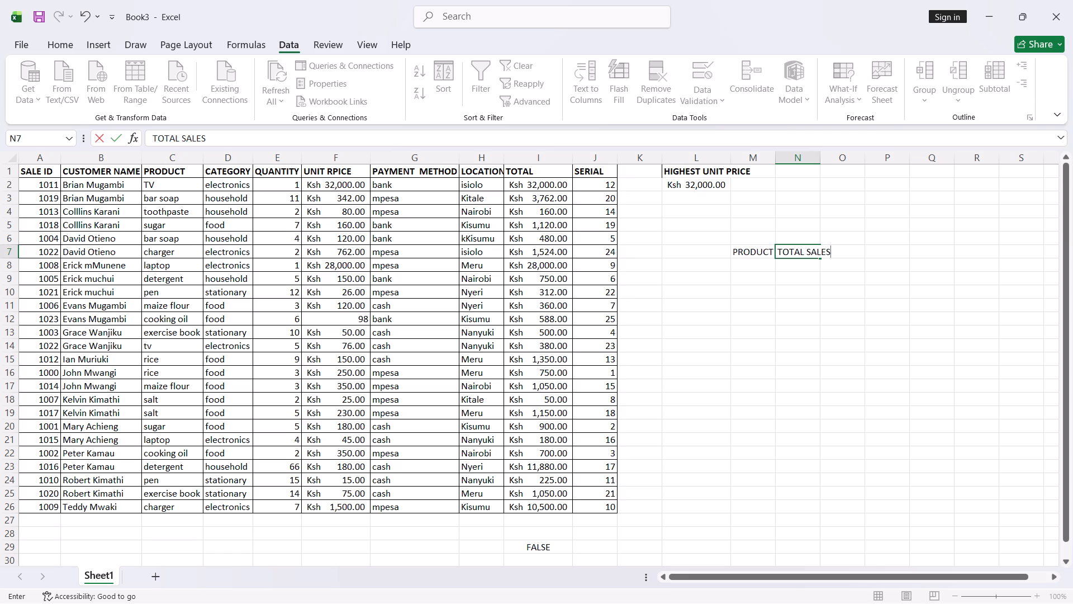
pyautogui.press('Return')
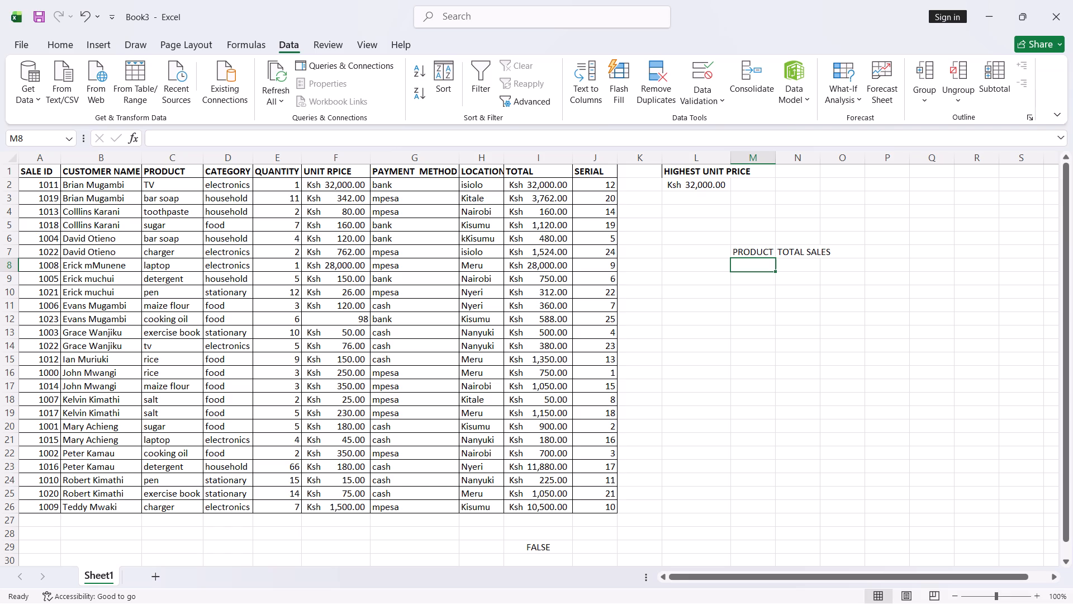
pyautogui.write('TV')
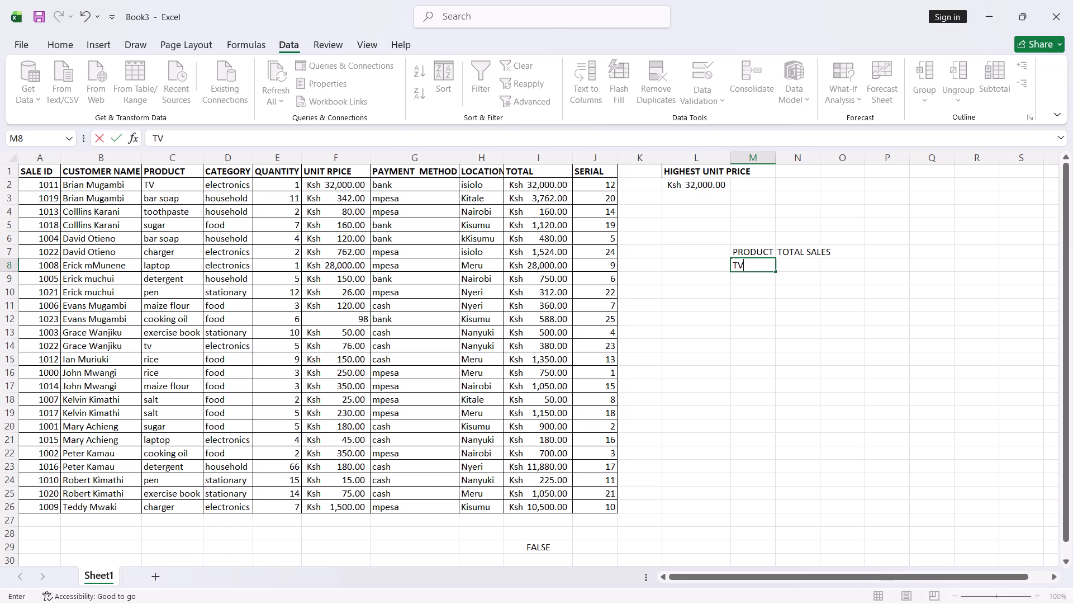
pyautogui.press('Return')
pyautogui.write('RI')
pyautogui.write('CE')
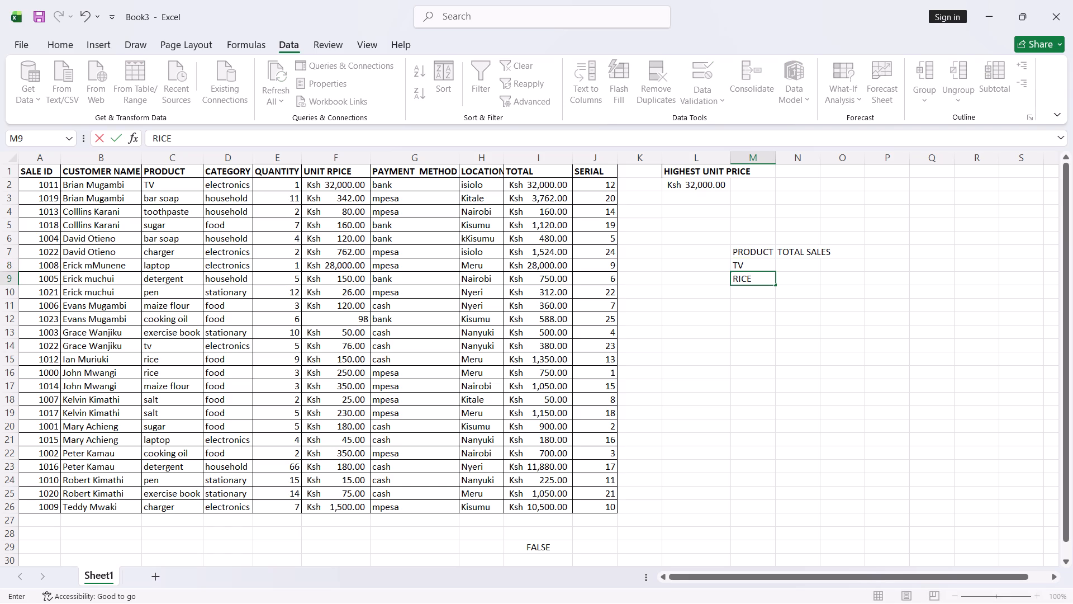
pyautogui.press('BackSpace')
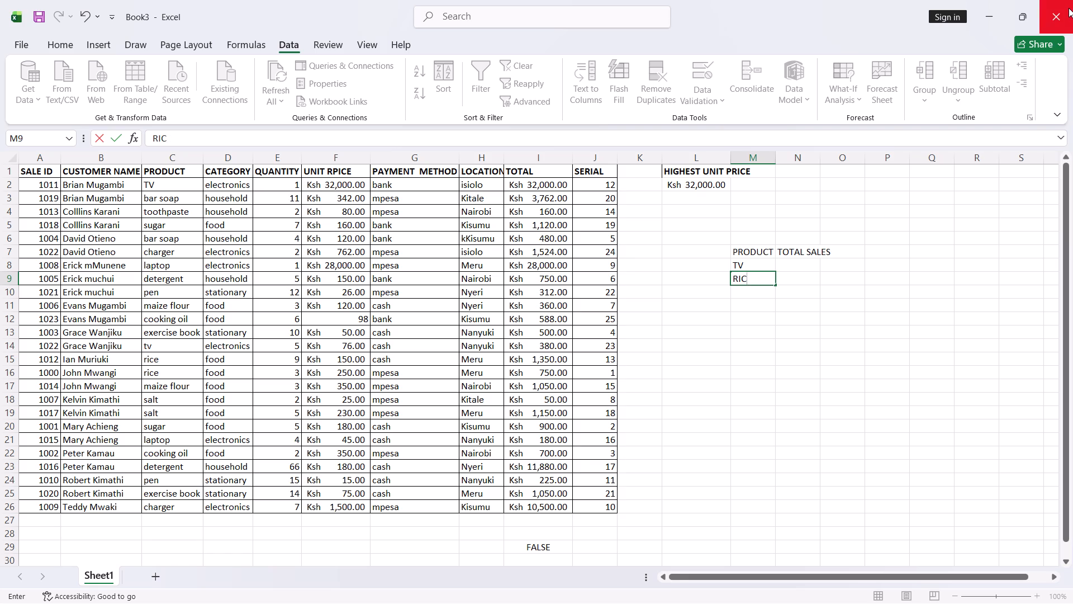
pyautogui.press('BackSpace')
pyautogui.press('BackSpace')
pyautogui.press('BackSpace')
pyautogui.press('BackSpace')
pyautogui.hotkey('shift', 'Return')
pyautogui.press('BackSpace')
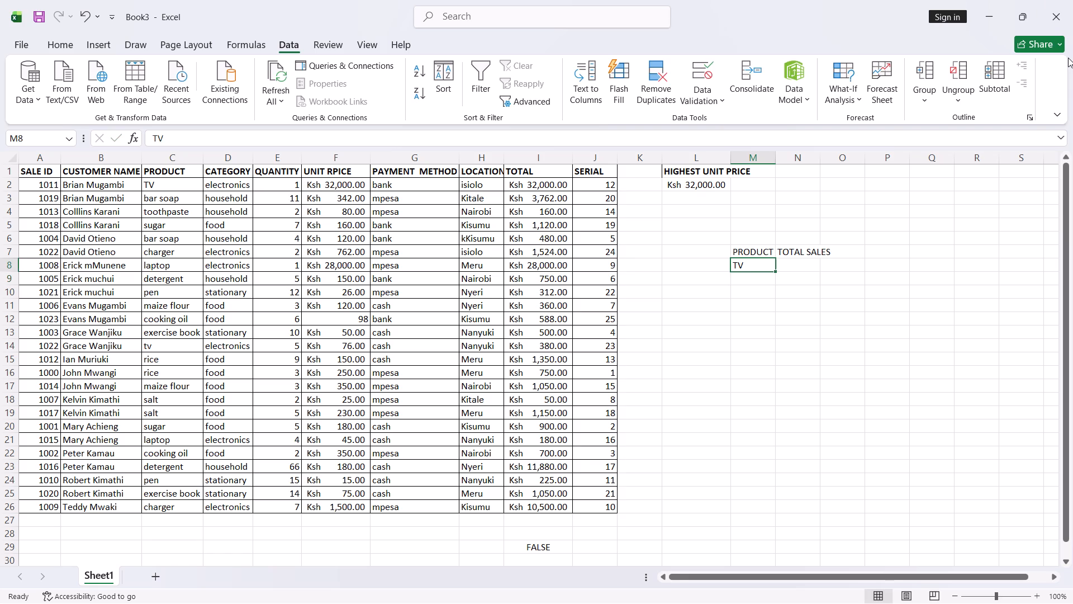
# List ELECTRONICS, FOOD, HOUSEHOLD and STATIONARY under the PRODUCT header in cells M8 to M11.
pyautogui.write('EL')
pyautogui.press('e')
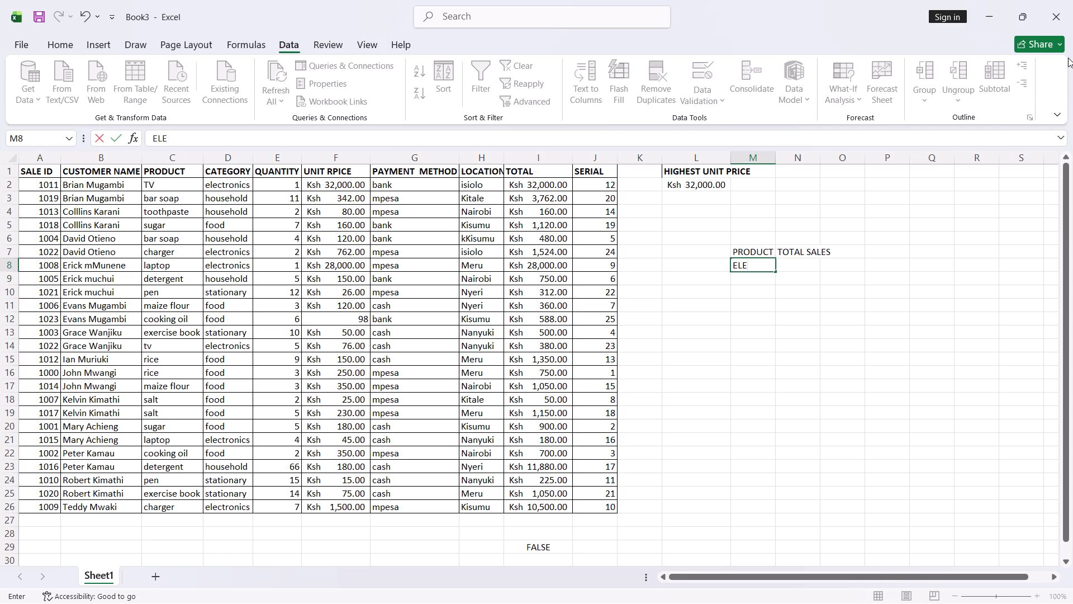
pyautogui.write('CTRONIC')
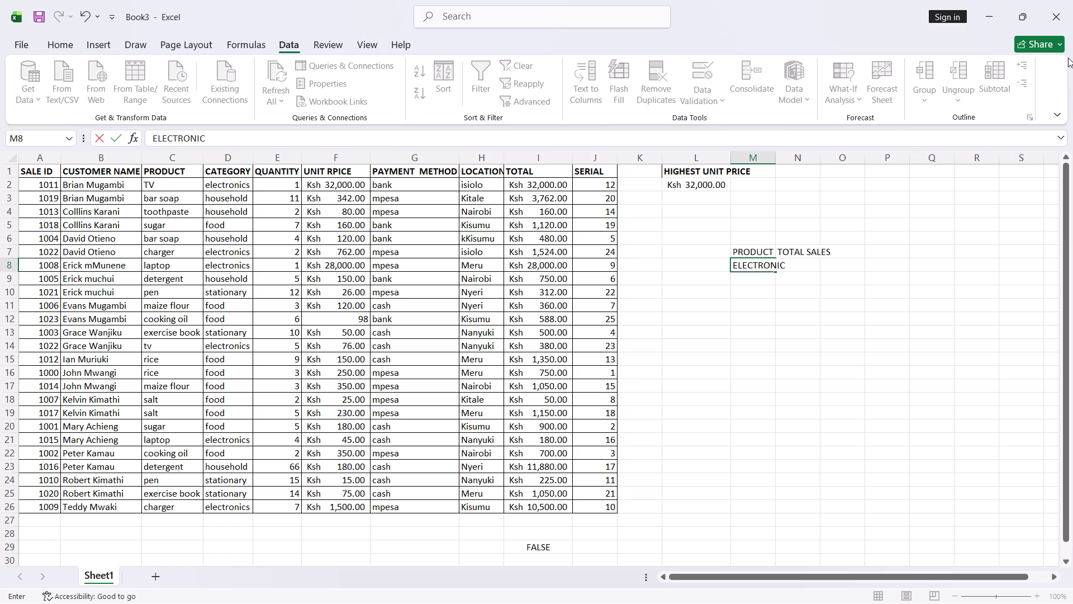
pyautogui.press('s')
pyautogui.press('Return')
pyautogui.write('FOO')
pyautogui.press('d')
pyautogui.press('Return')
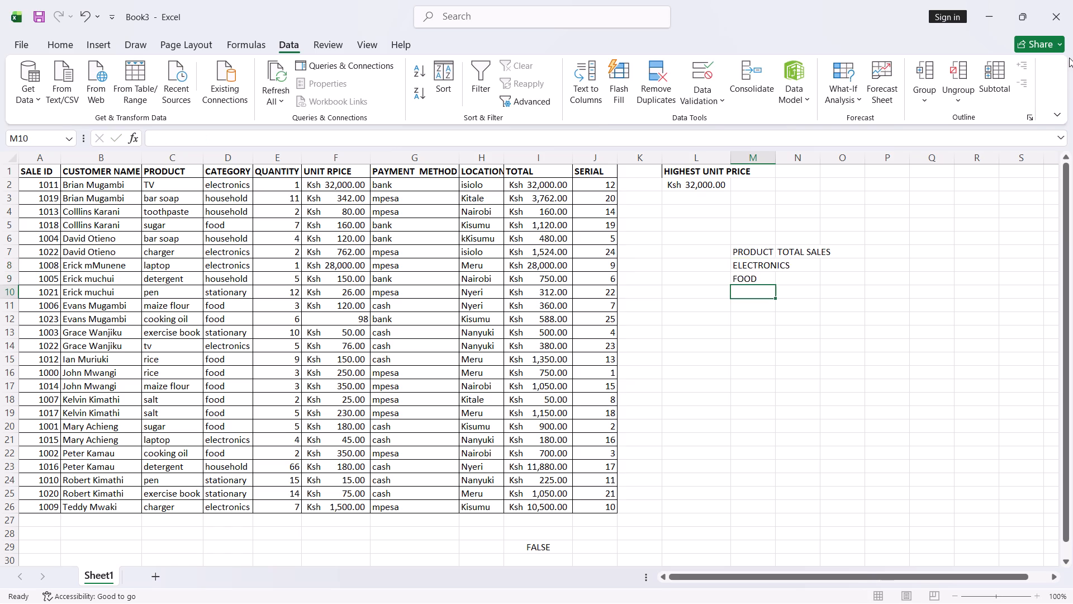
pyautogui.write('HP')
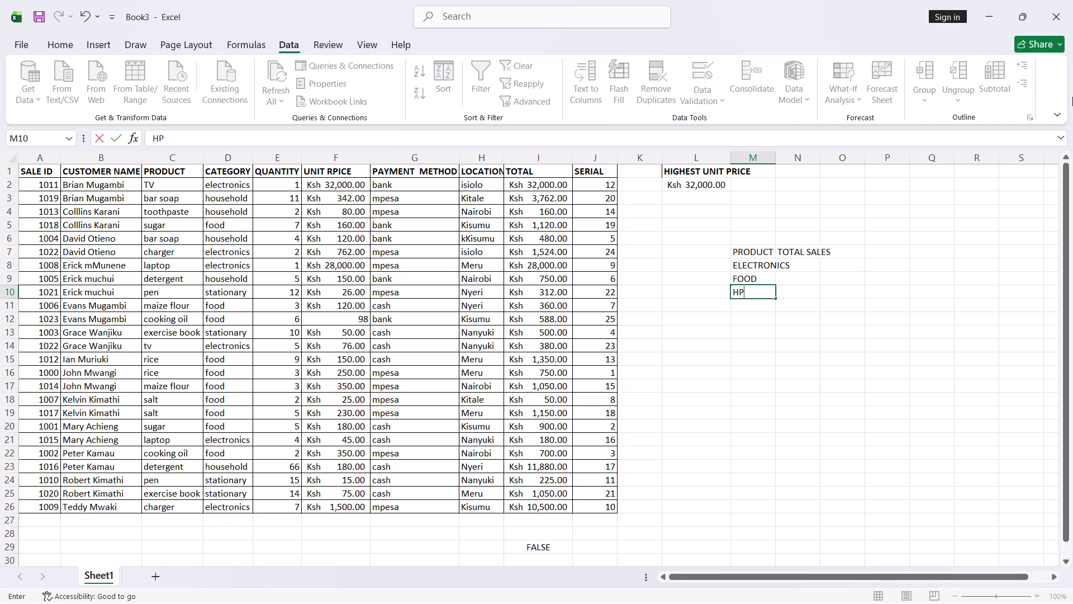
pyautogui.press('BackSpace')
pyautogui.write('OU')
pyautogui.press('s')
pyautogui.write('EL')
pyautogui.press('BackSpace')
pyautogui.write('HOLD')
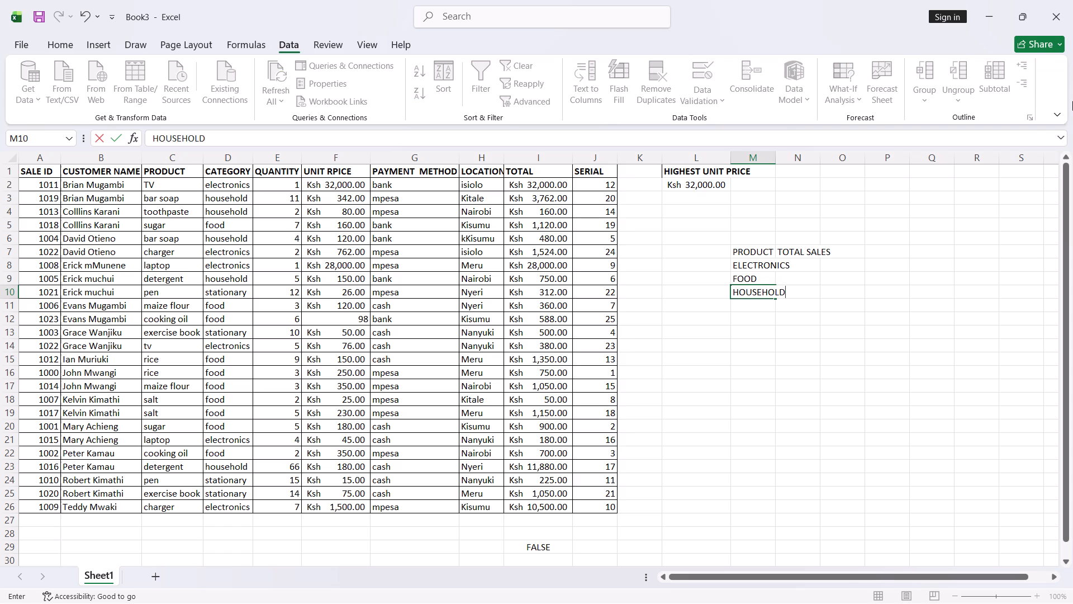
pyautogui.press('Return')
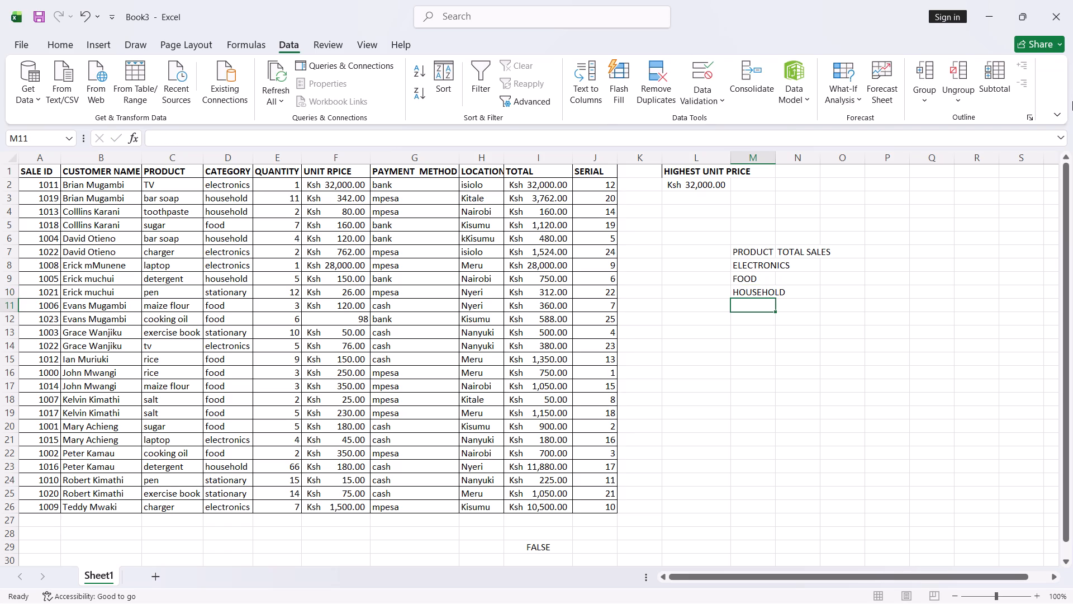
pyautogui.write('STATIONARY')
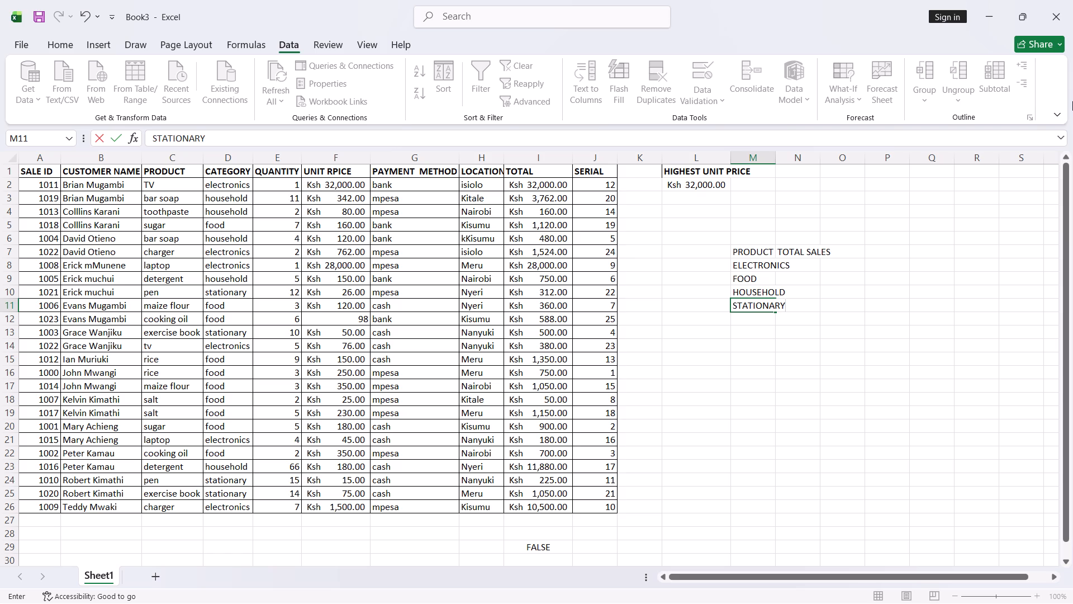
pyautogui.press('Tab')
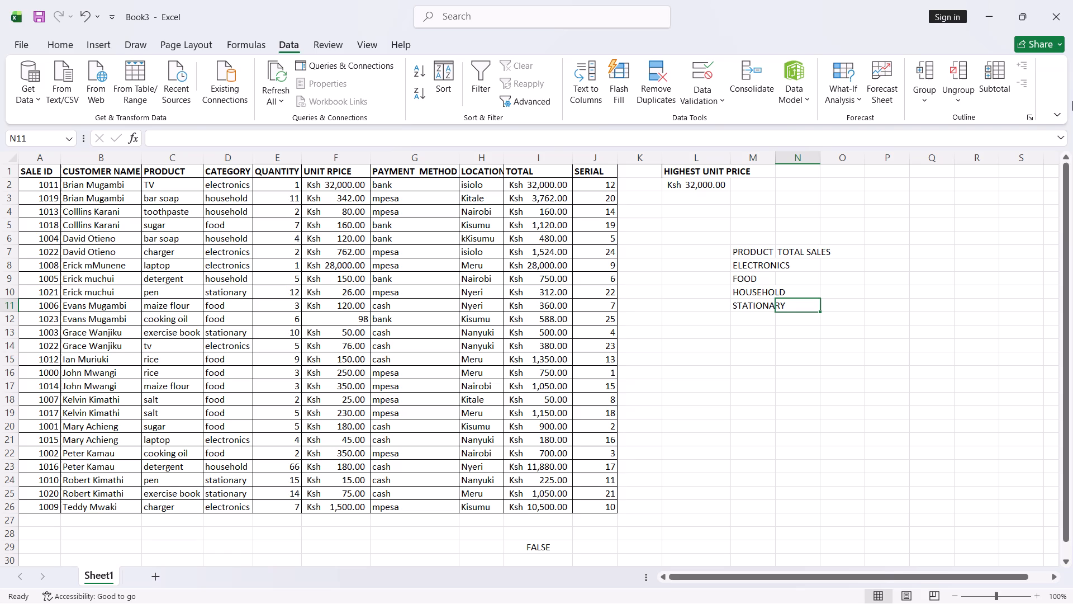
# Enter the total sales of 5075.00 for STATIONARY in N11 and 17350 for HOUSEHOLD in N10.
pyautogui.press('1')
pyautogui.press('BackSpace')
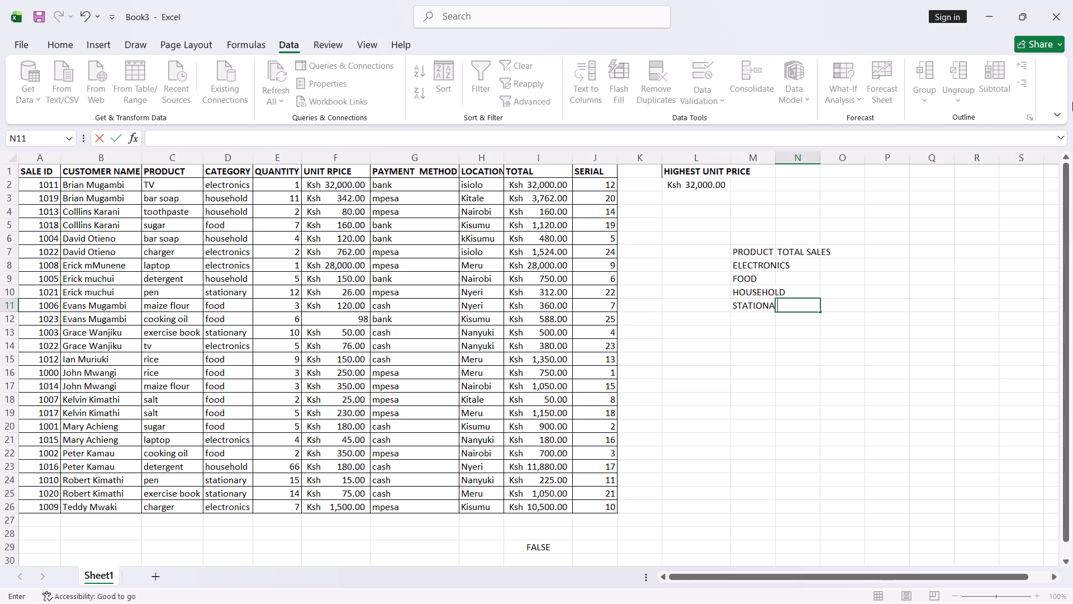
pyautogui.press('5')
pyautogui.press('0')
pyautogui.press('7')
pyautogui.press('5')
pyautogui.press('.')
pyautogui.write('00')
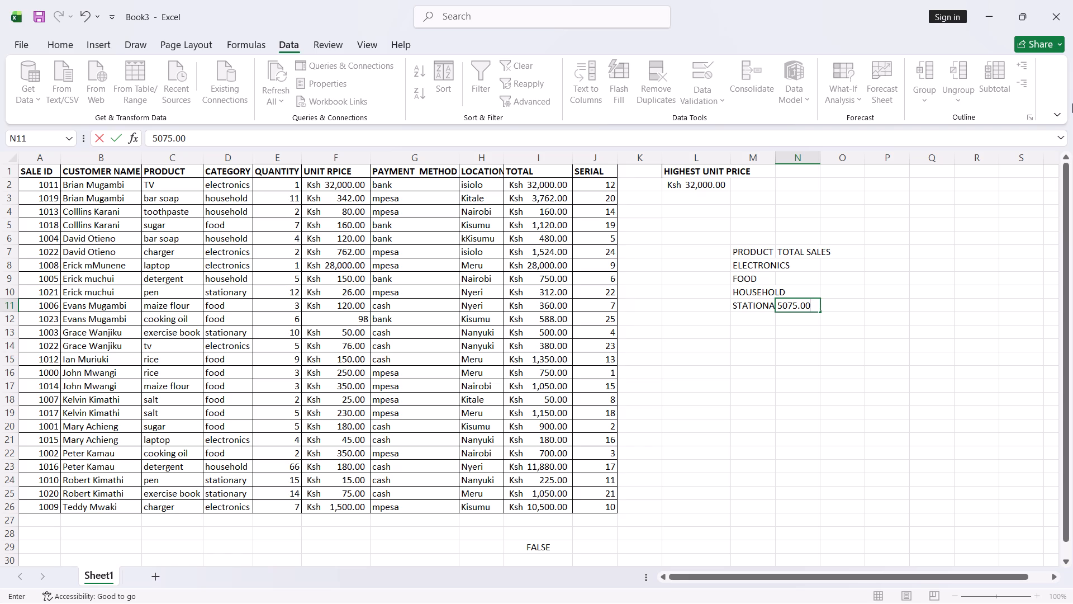
pyautogui.hotkey('shift', 'Return')
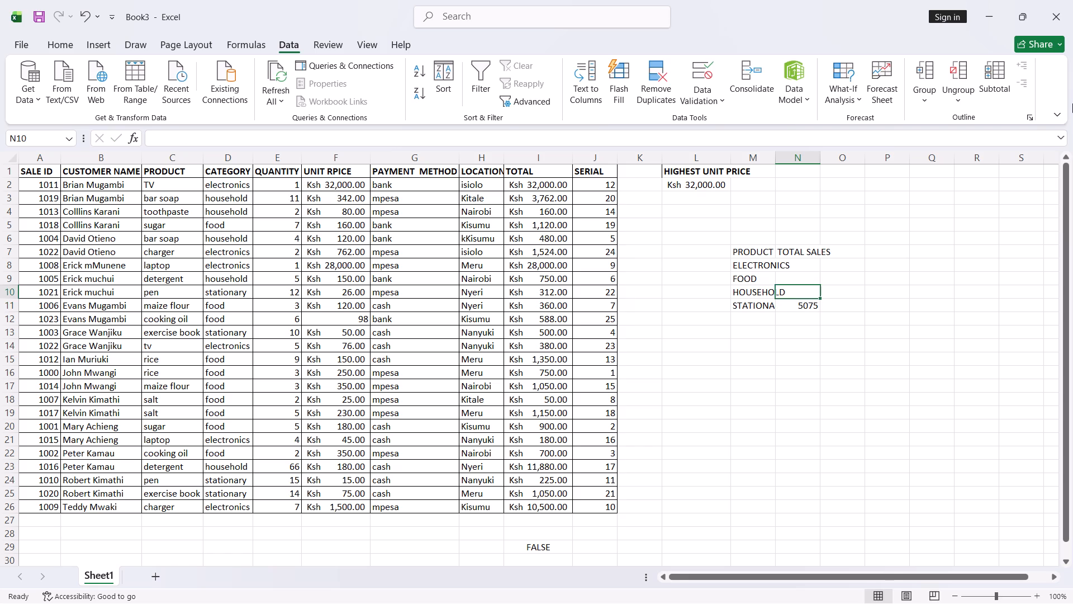
pyautogui.write('17')
pyautogui.write('00')
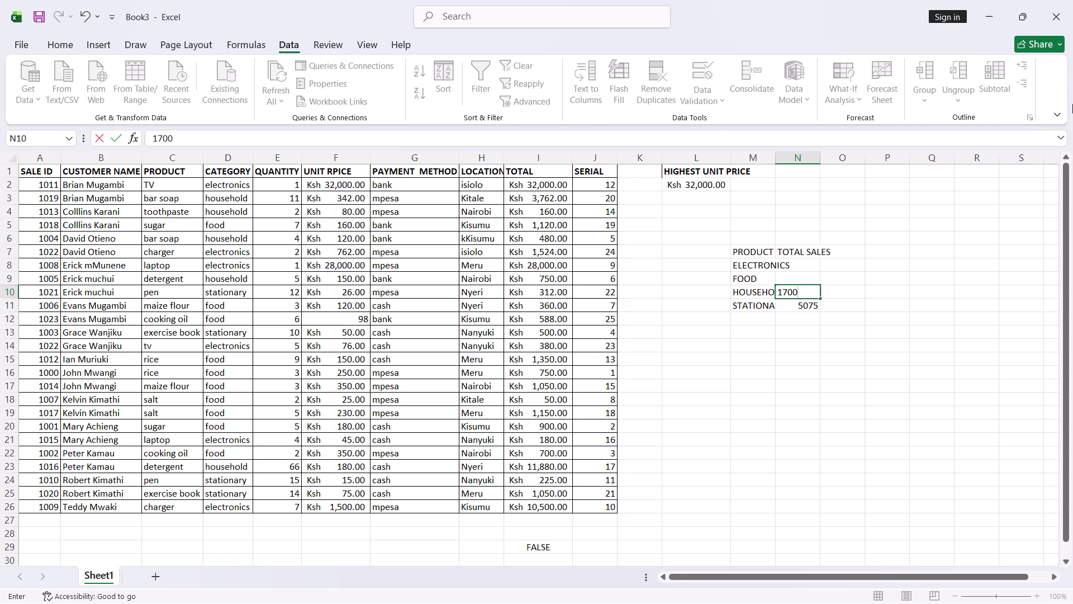
pyautogui.press('BackSpace')
pyautogui.press('BackSpace')
pyautogui.write('350')
pyautogui.hotkey('shift', 'Return')
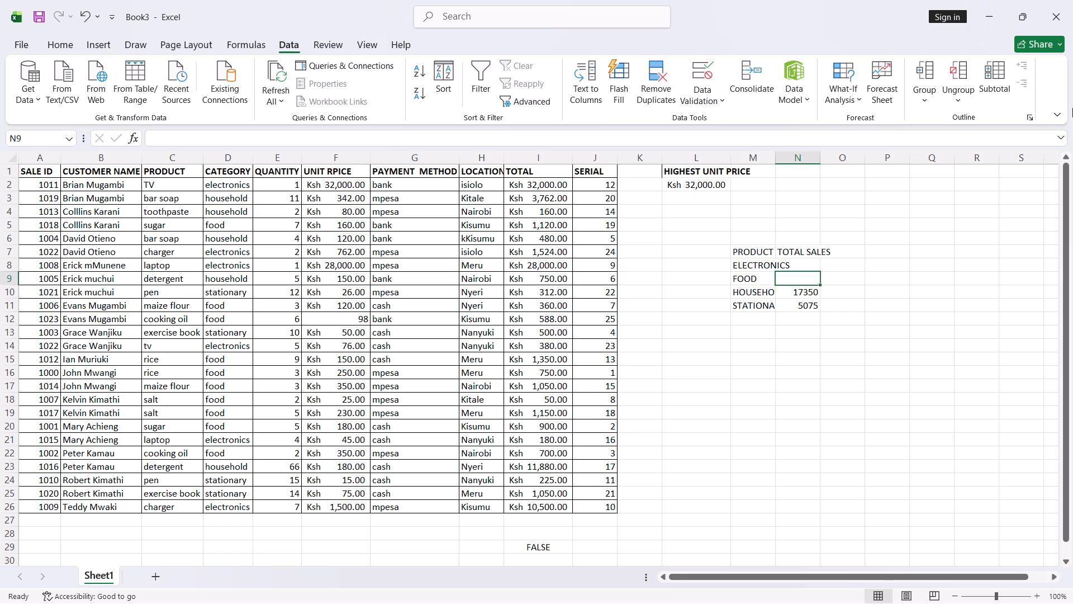
# Enter the total sales of 34700 for FOOD in N9 and 50450 for ELECTRONICS in N8.
pyautogui.write('34')
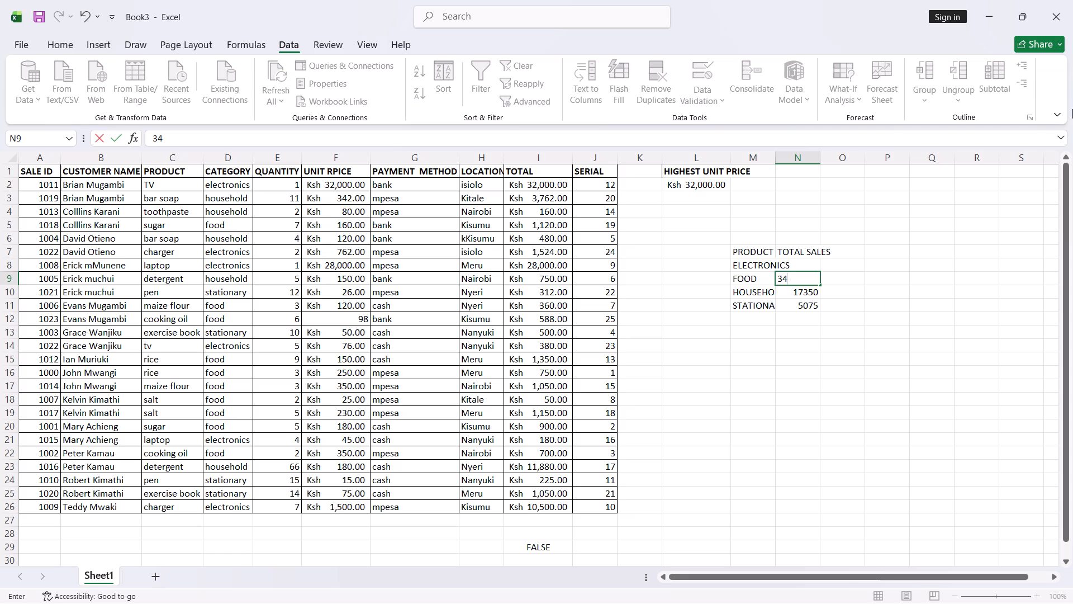
pyautogui.press('7')
pyautogui.write('00')
pyautogui.hotkey('shift', 'Return')
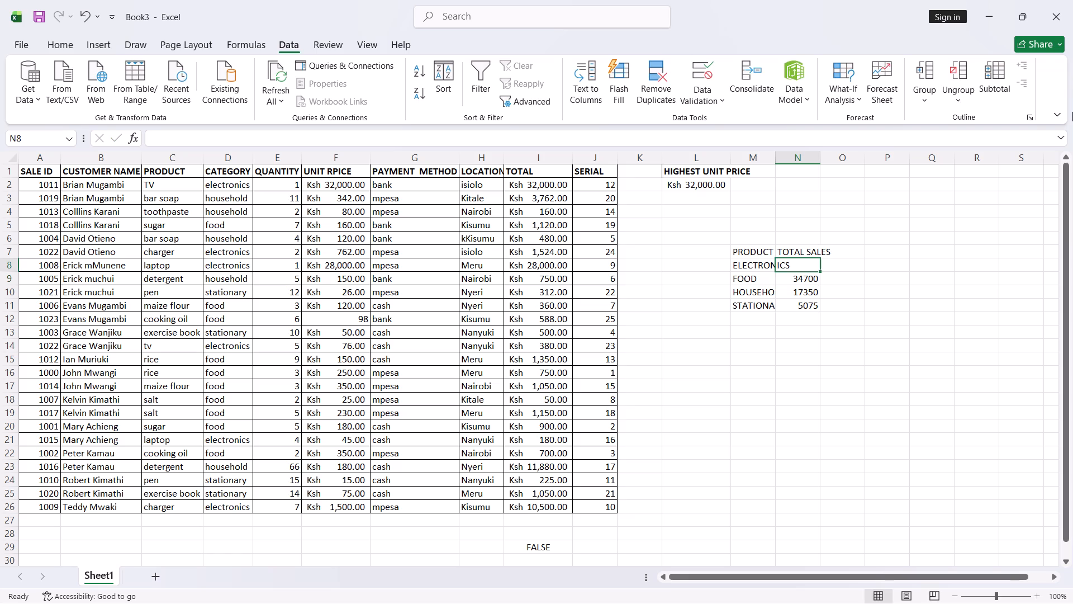
pyautogui.press('5')
pyautogui.press('0')
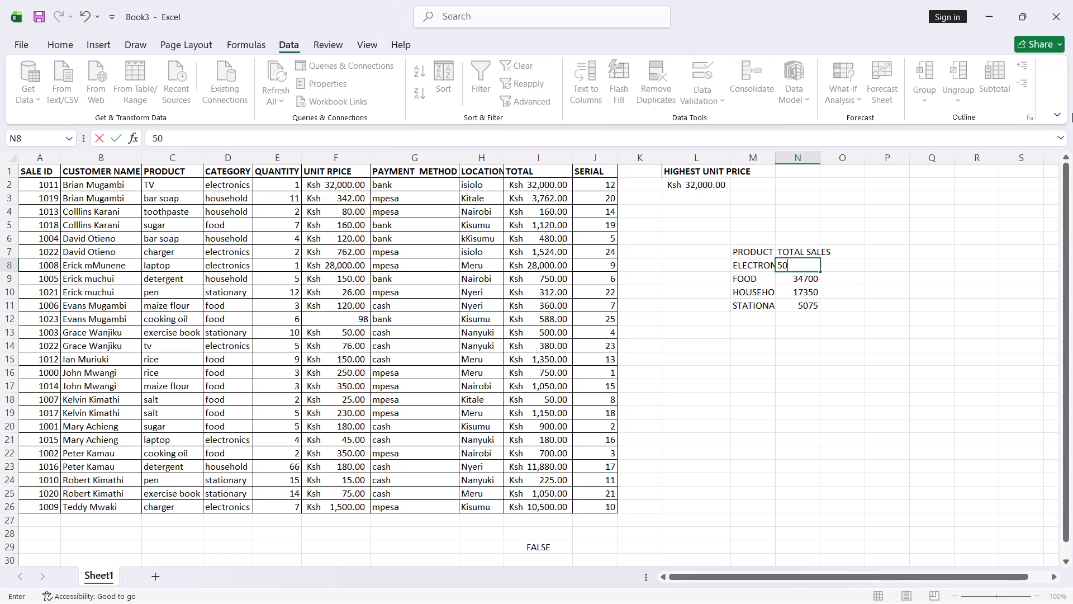
pyautogui.write('45')
pyautogui.press('0')
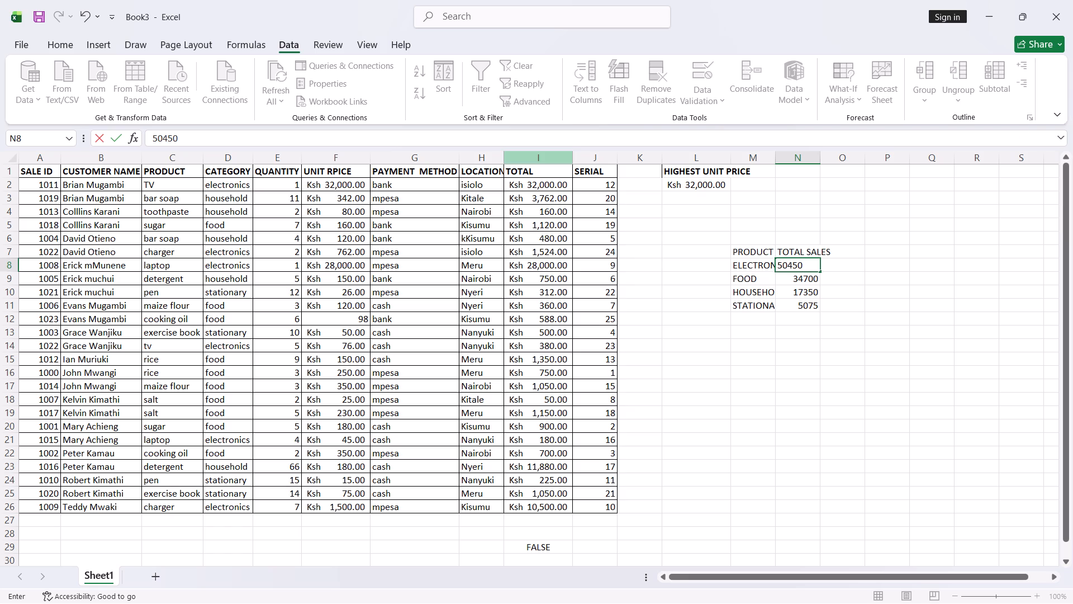
pyautogui.moveTo(729, 249); pyautogui.dragTo(747, 262)
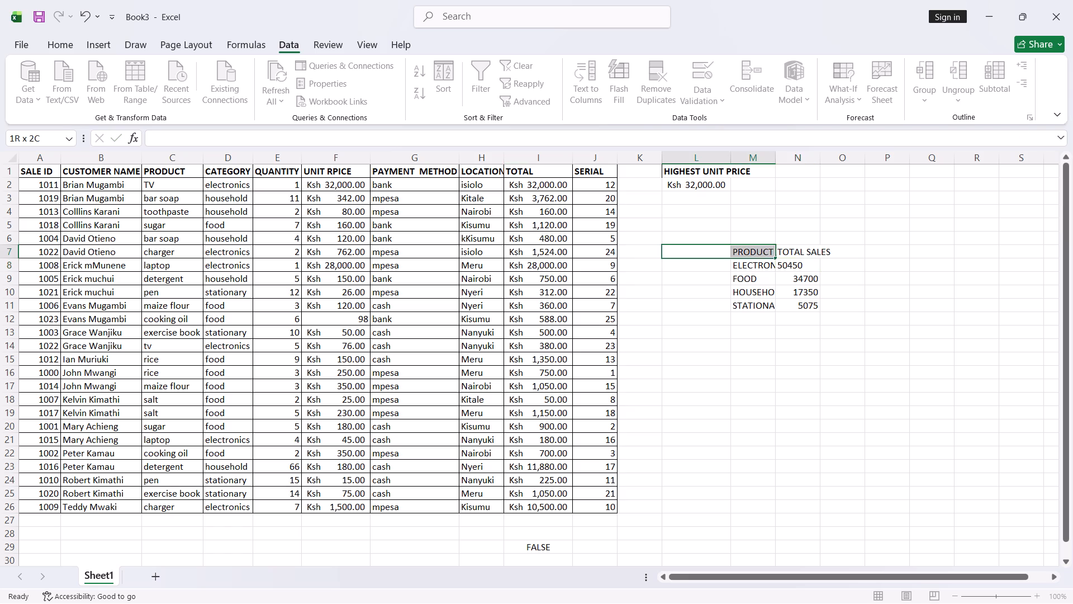
pyautogui.moveTo(747, 262); pyautogui.dragTo(830, 281)
pyautogui.click(833, 326)
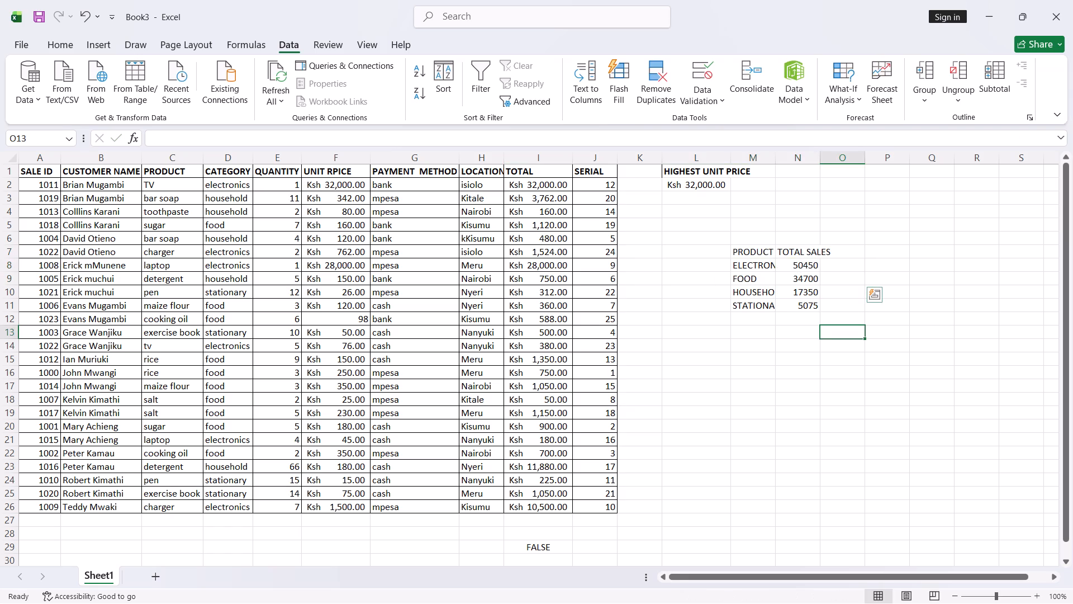
# Insert a 2-D clustered column chart from the product totals in M7:N11.
pyautogui.moveTo(735, 248); pyautogui.dragTo(810, 311)
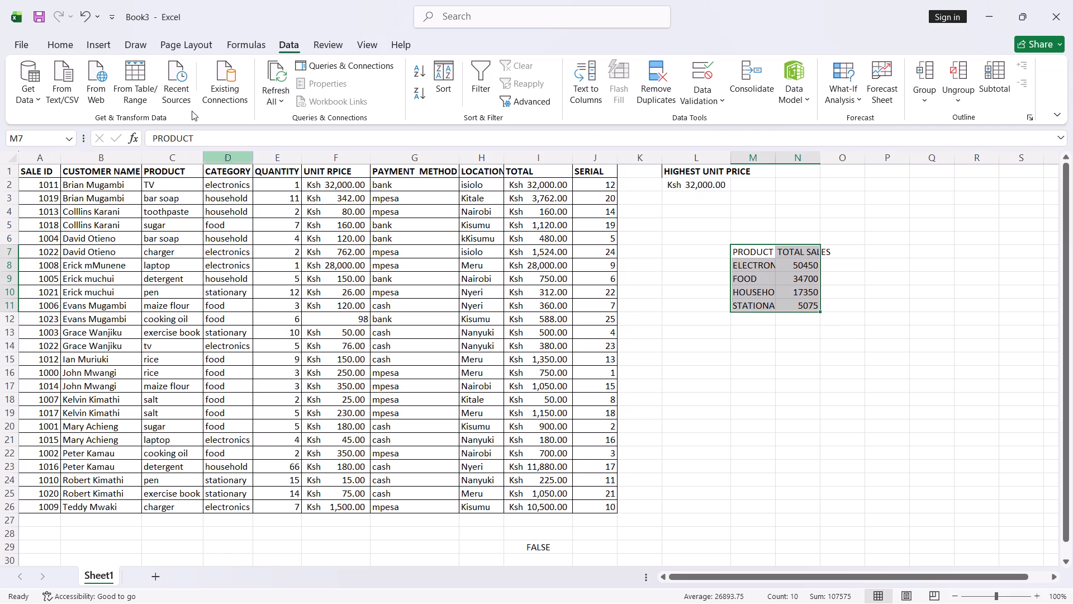
pyautogui.click(91, 40)
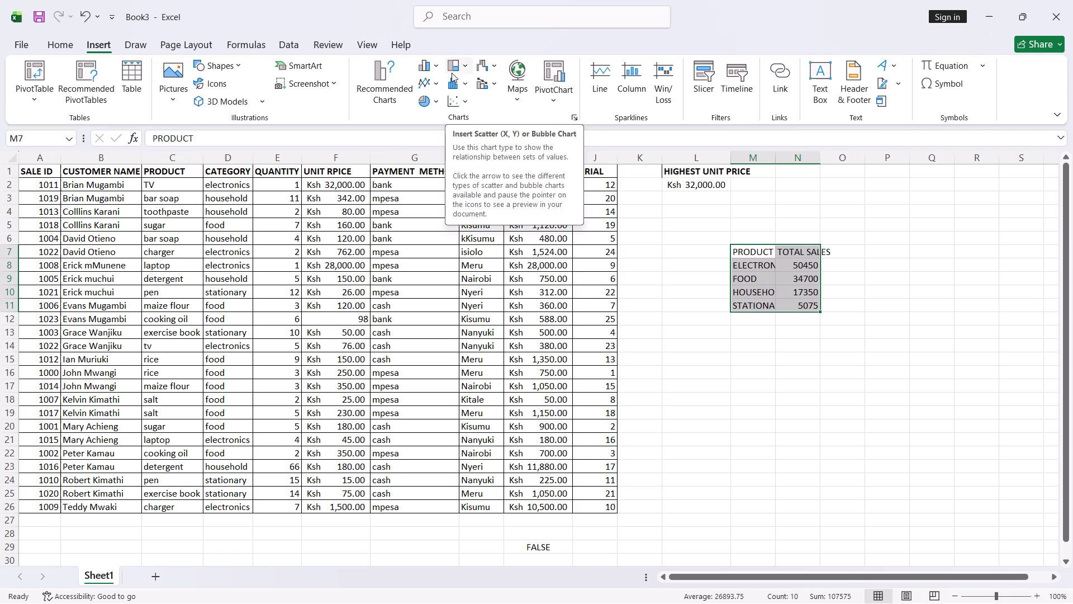
pyautogui.click(422, 105)
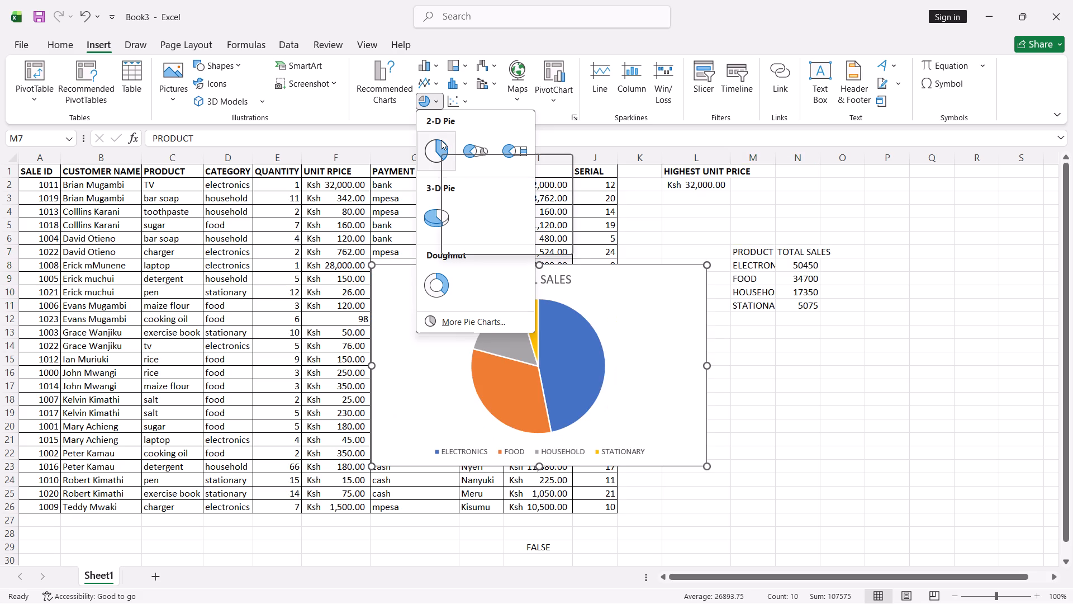
pyautogui.click(432, 64)
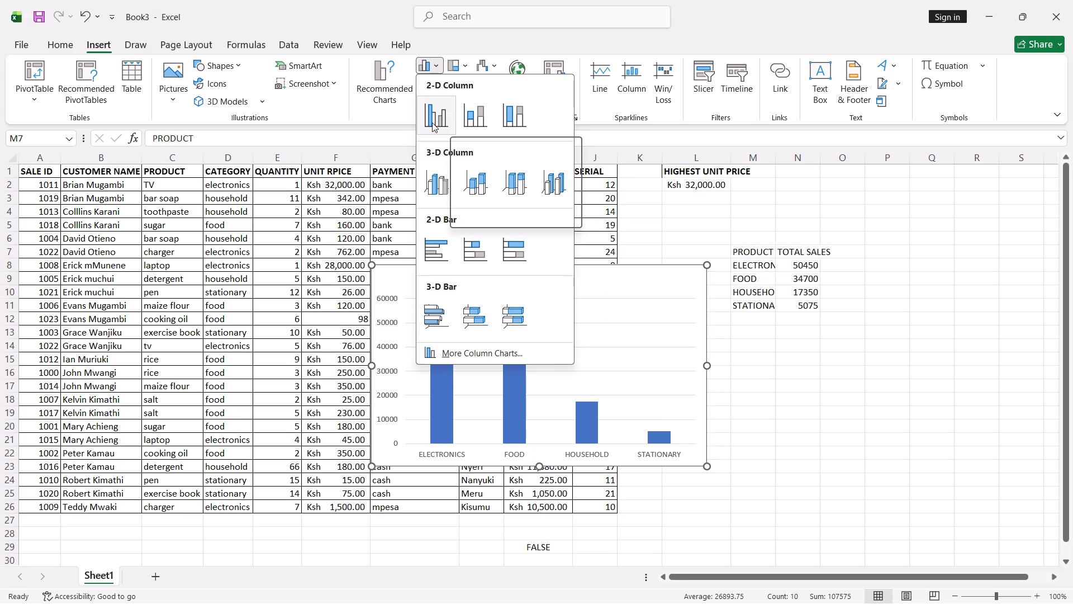
pyautogui.click(432, 122)
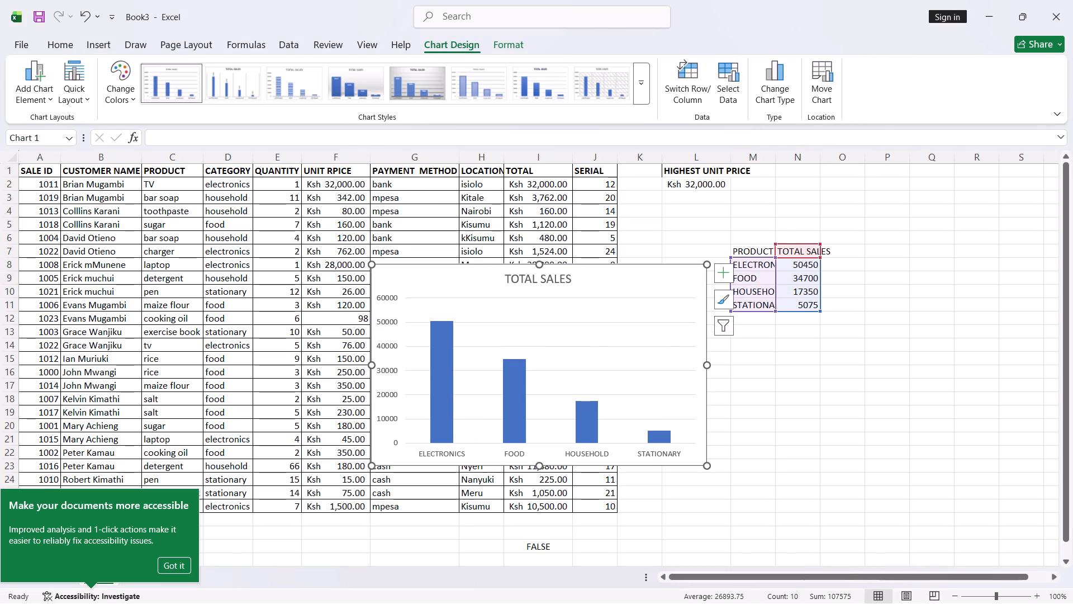
# Move the TOTAL SALES chart off the sales table to the empty area directly below the product totals, starting around row 12.
pyautogui.moveTo(588, 266); pyautogui.dragTo(763, 362)
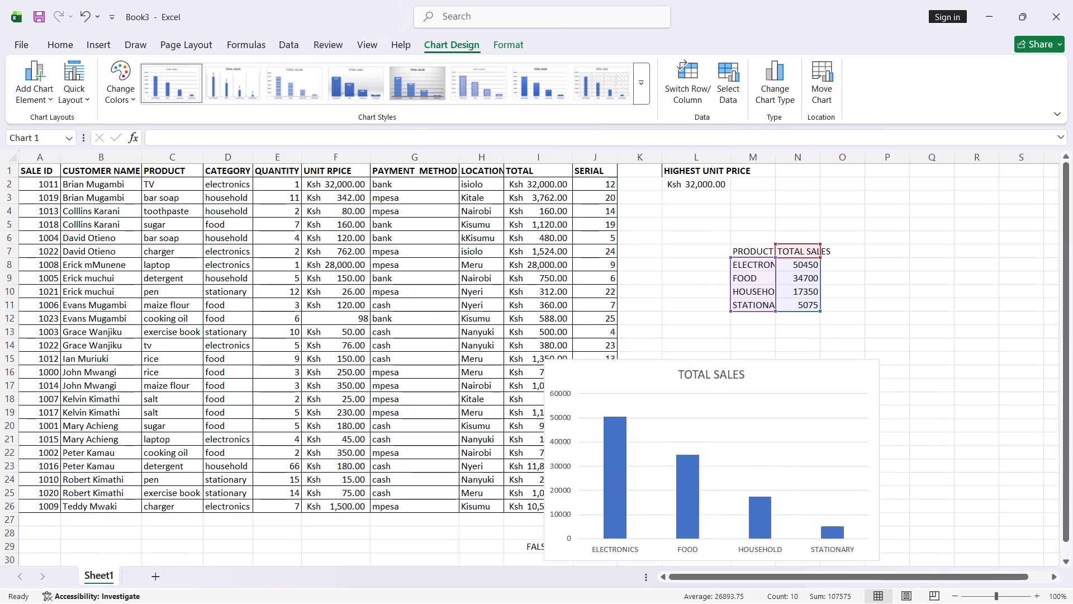
pyautogui.moveTo(763, 362); pyautogui.dragTo(843, 324)
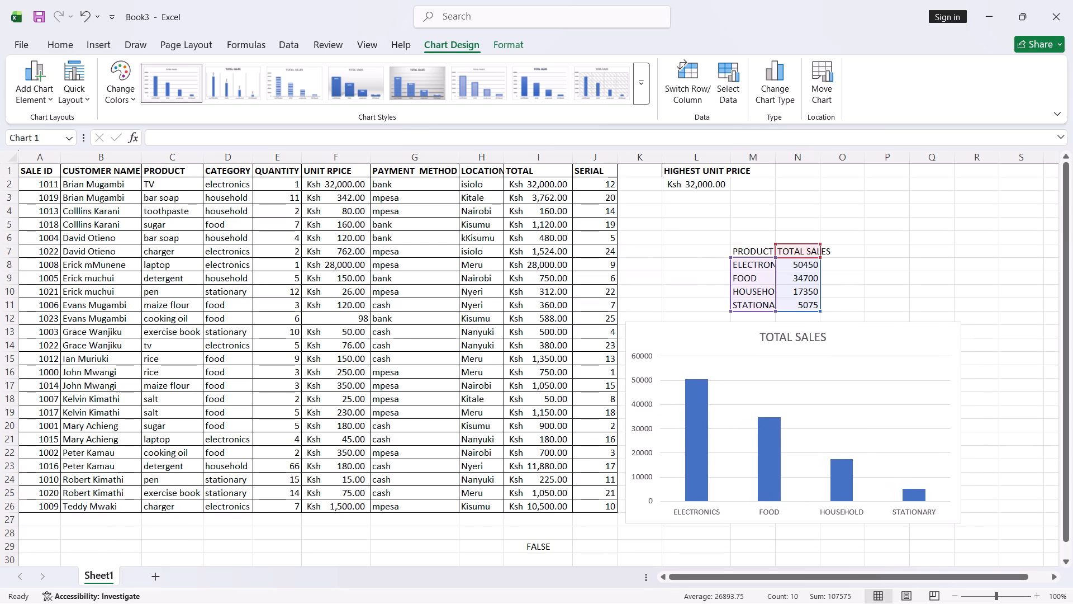
pyautogui.moveTo(843, 324); pyautogui.dragTo(842, 322)
pyautogui.click(881, 281)
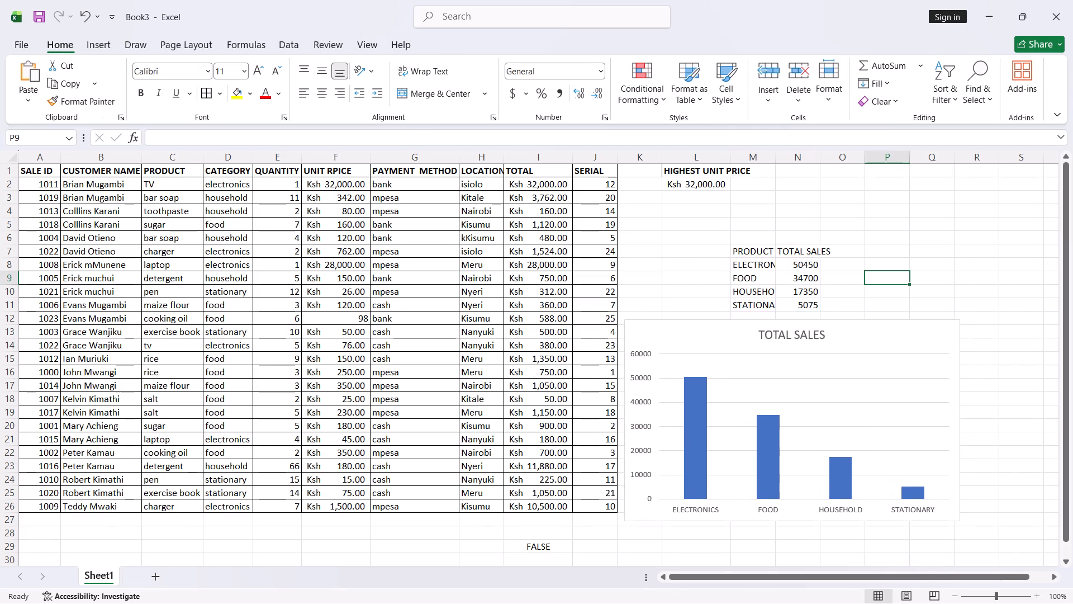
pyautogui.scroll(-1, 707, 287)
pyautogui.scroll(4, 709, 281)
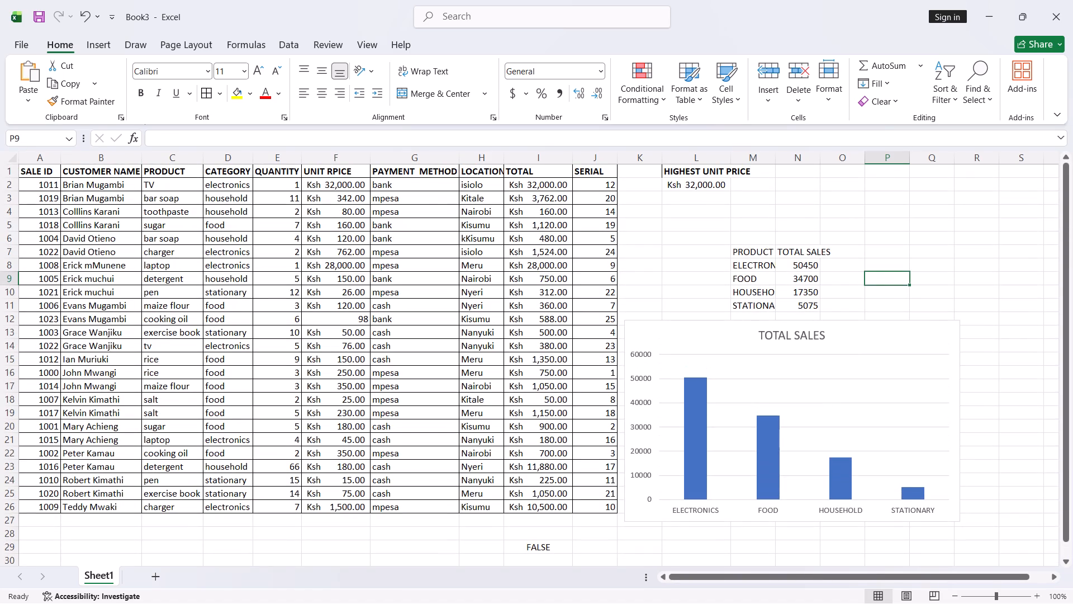
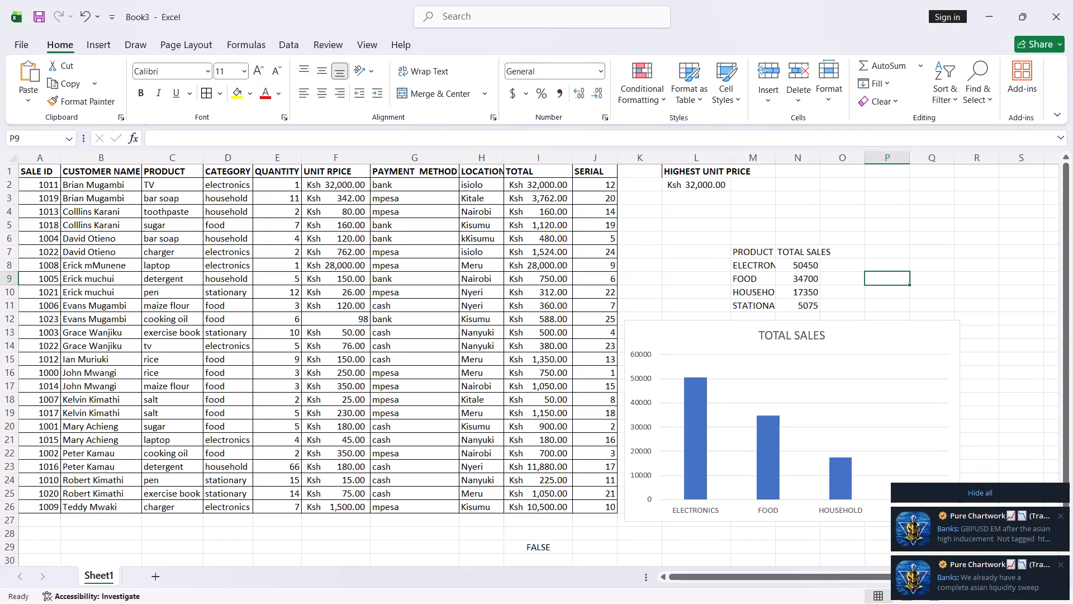
# Add the heading TOTAL REVENUE in cell R1, beyond the product totals and chart.
pyautogui.scroll(-1, 941, 267)
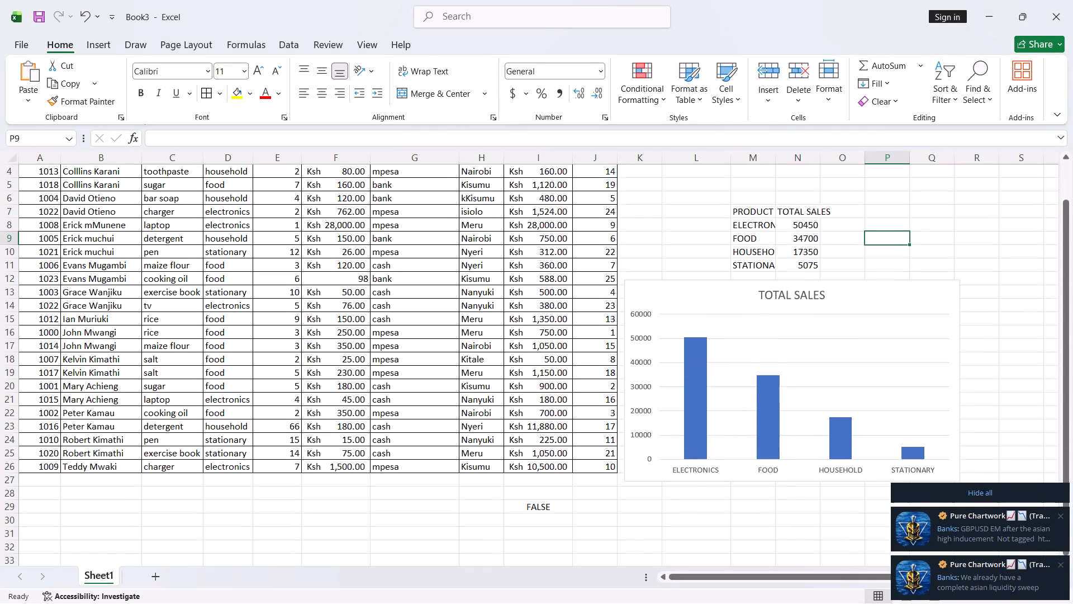
pyautogui.scroll(-1, 998, 301)
pyautogui.scroll(-1, 1018, 209)
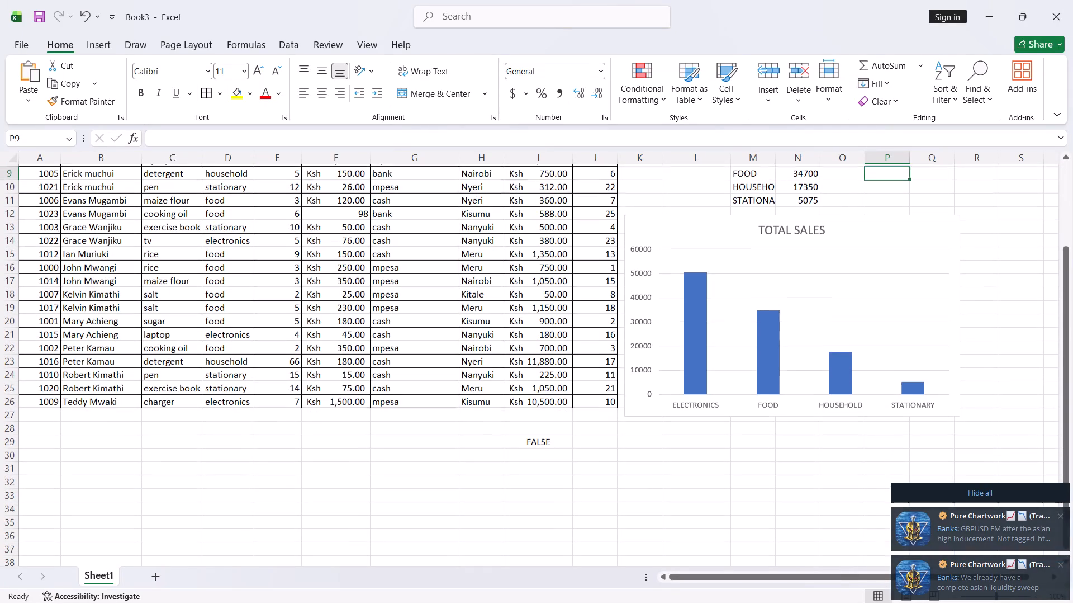
pyautogui.click(977, 159)
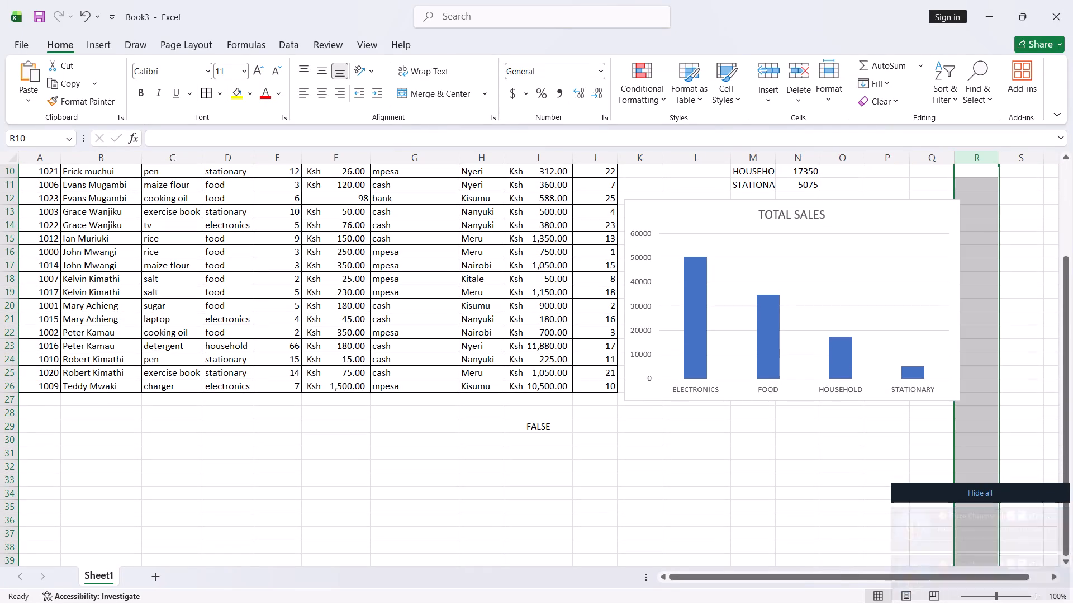
pyautogui.scroll(3, 981, 188)
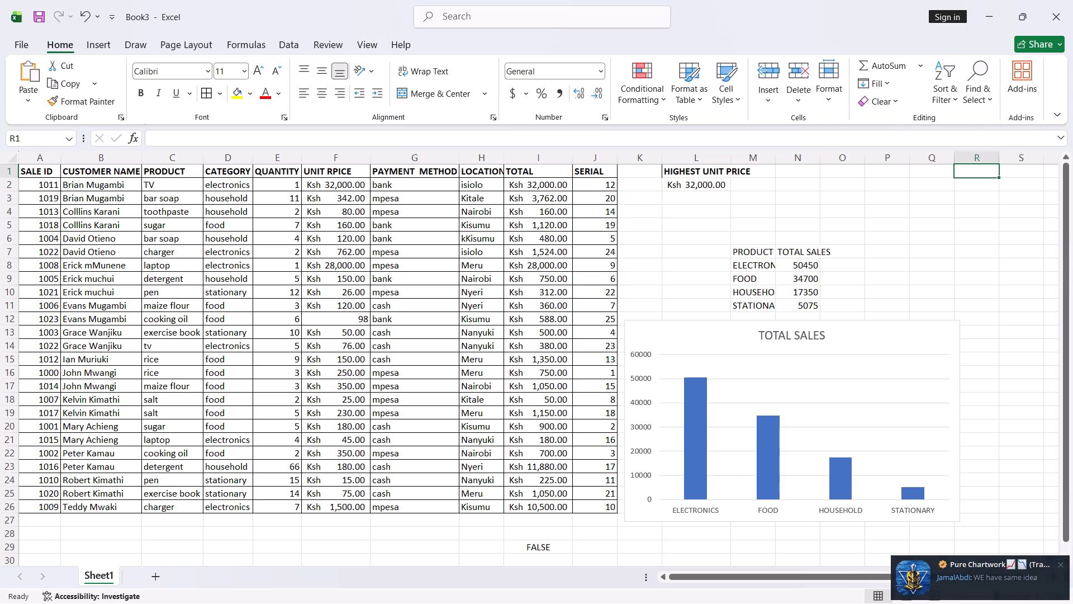
pyautogui.write('TOTAL REVENUE')
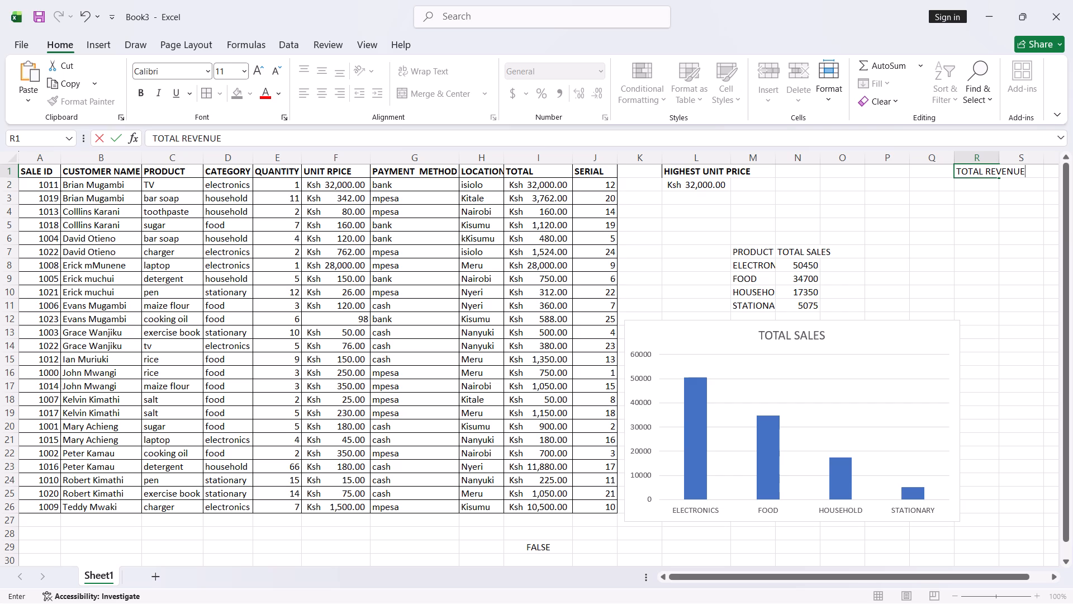
pyautogui.press('Return')
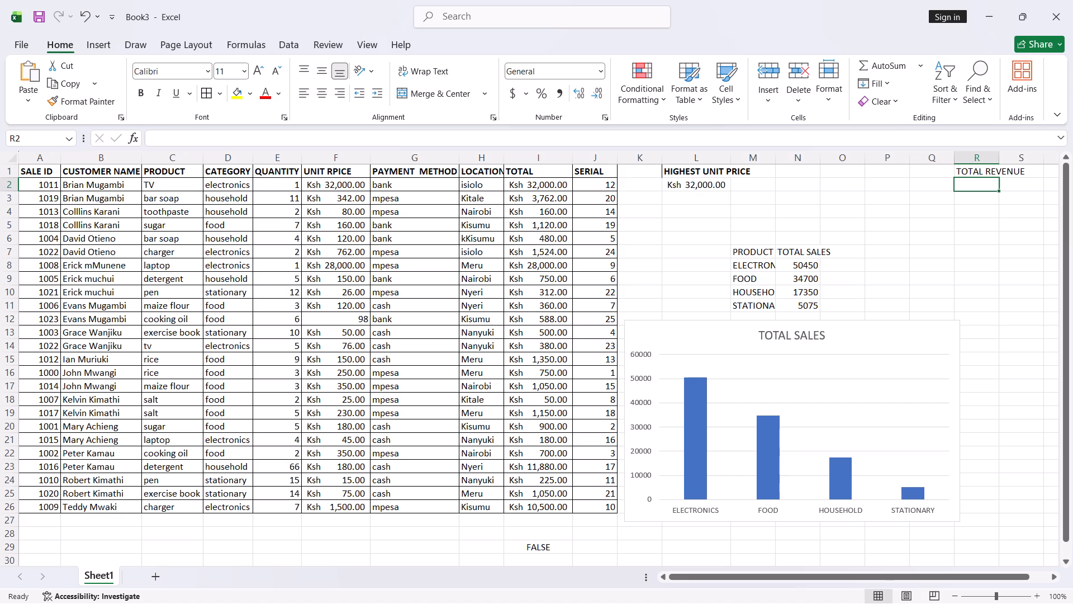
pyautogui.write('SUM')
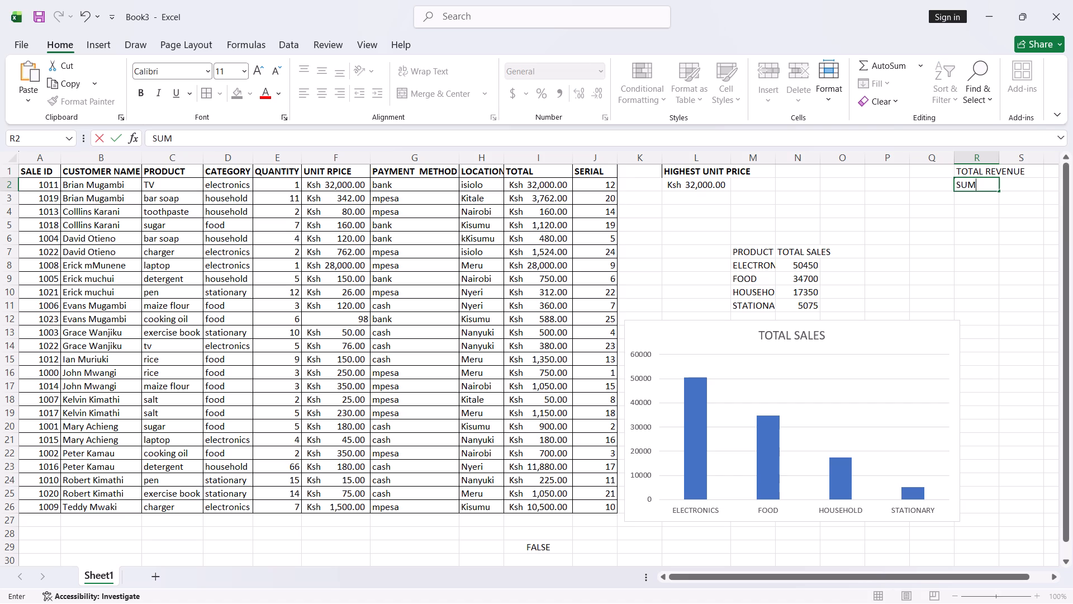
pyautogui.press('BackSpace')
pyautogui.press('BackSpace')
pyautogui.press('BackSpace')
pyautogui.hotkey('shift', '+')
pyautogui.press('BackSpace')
# Enter the formula =SUM(I2:I26) in R2 under the TOTAL REVENUE heading to add up the TOTAL column.
pyautogui.press('=')
pyautogui.write('SU')
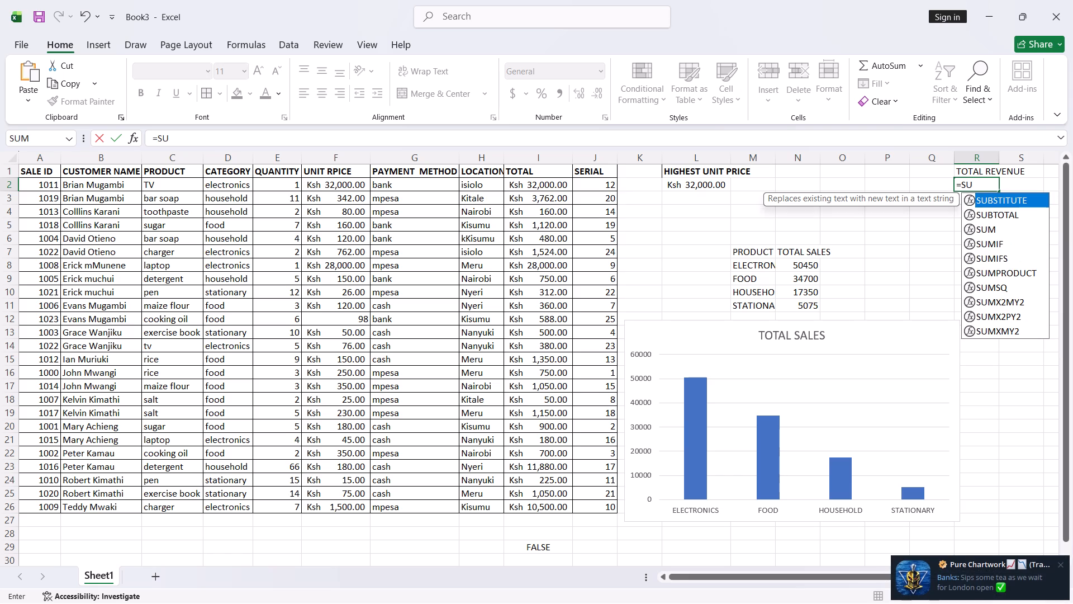
pyautogui.press('m')
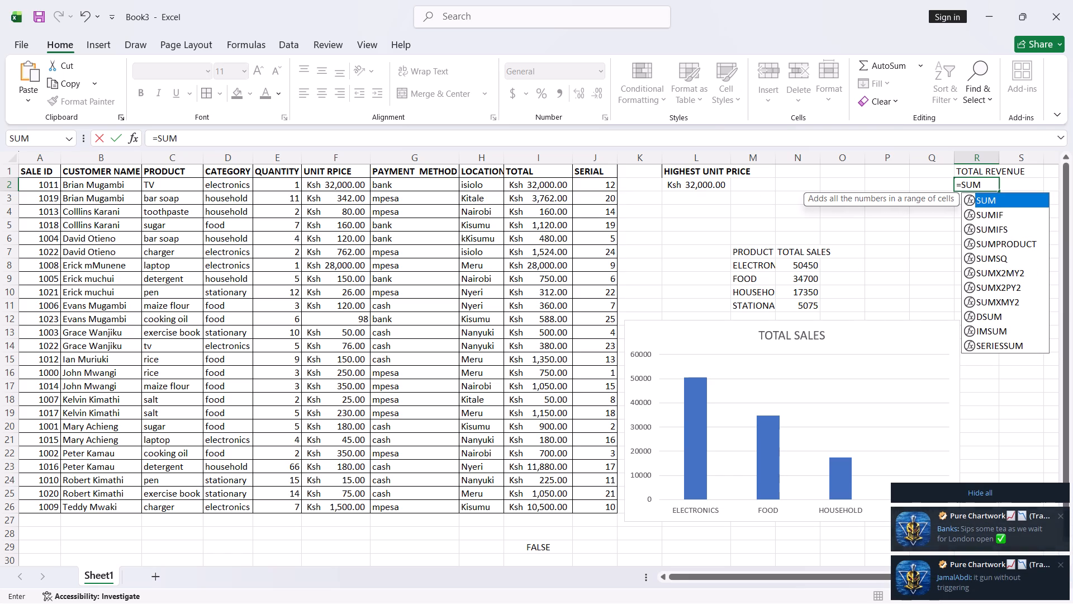
pyautogui.hotkey('shift', '(')
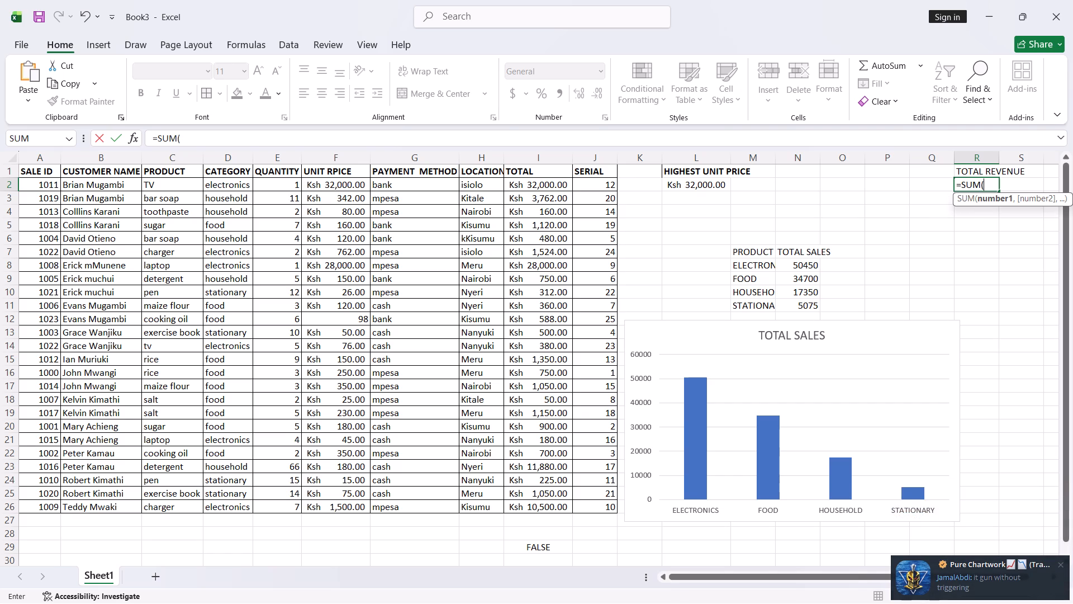
pyautogui.press('i')
pyautogui.press('2')
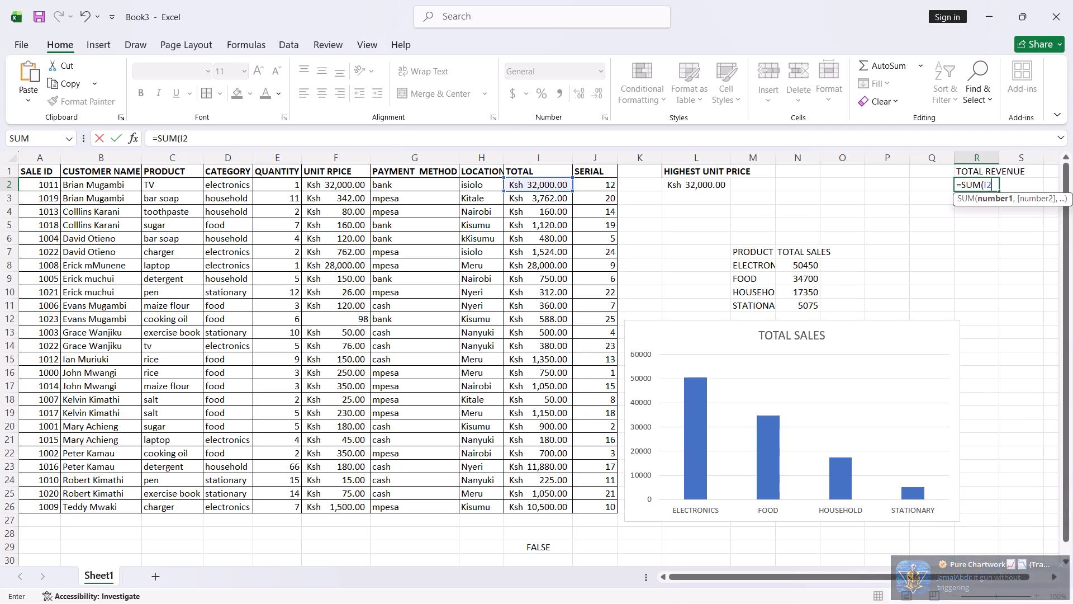
pyautogui.hotkey('shift', ':')
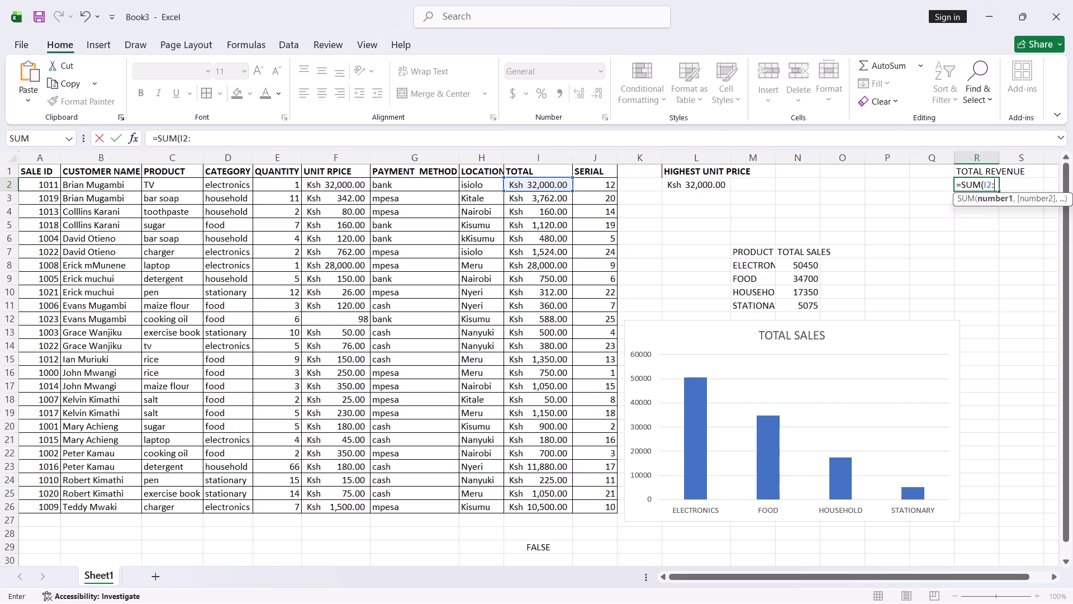
pyautogui.press('i')
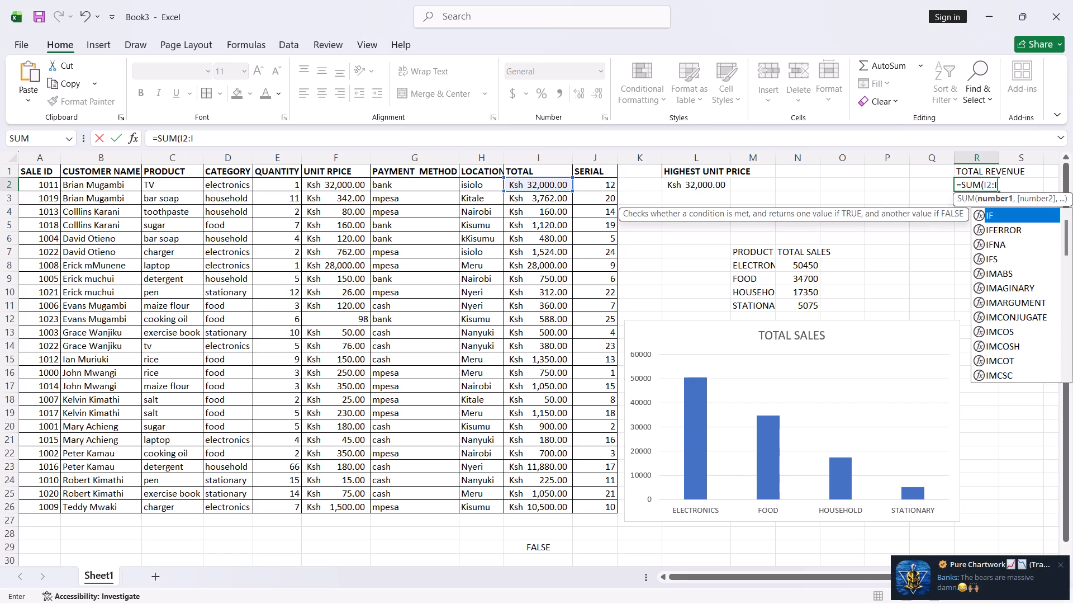
pyautogui.press('2')
pyautogui.press('6')
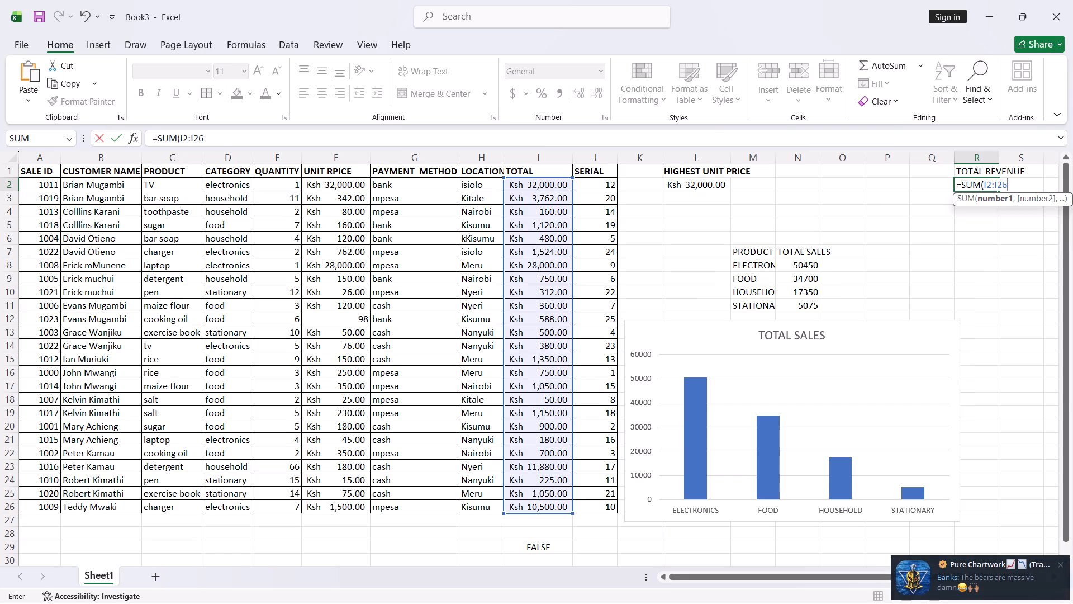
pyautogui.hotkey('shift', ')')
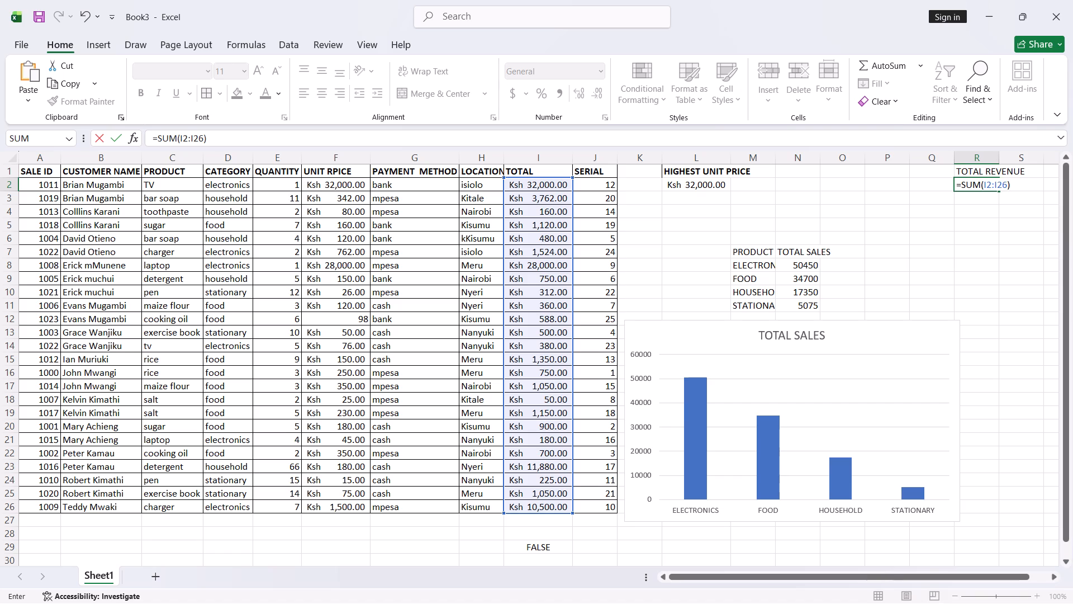
# Complete the =SUM(I2:I26) formula entry in cell R2 under the TOTAL REVENUE heading.
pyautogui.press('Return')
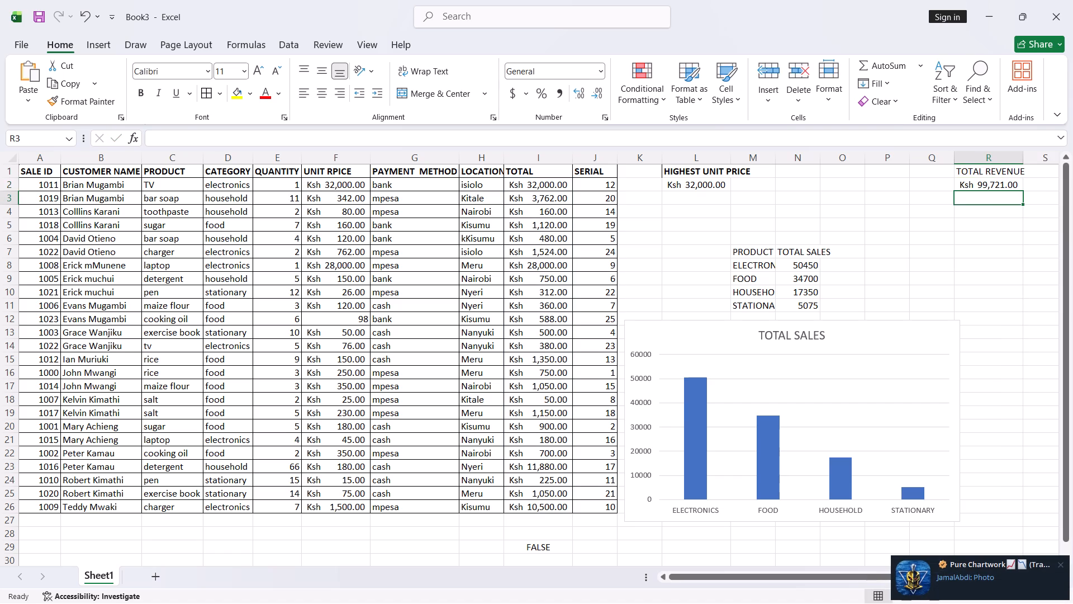
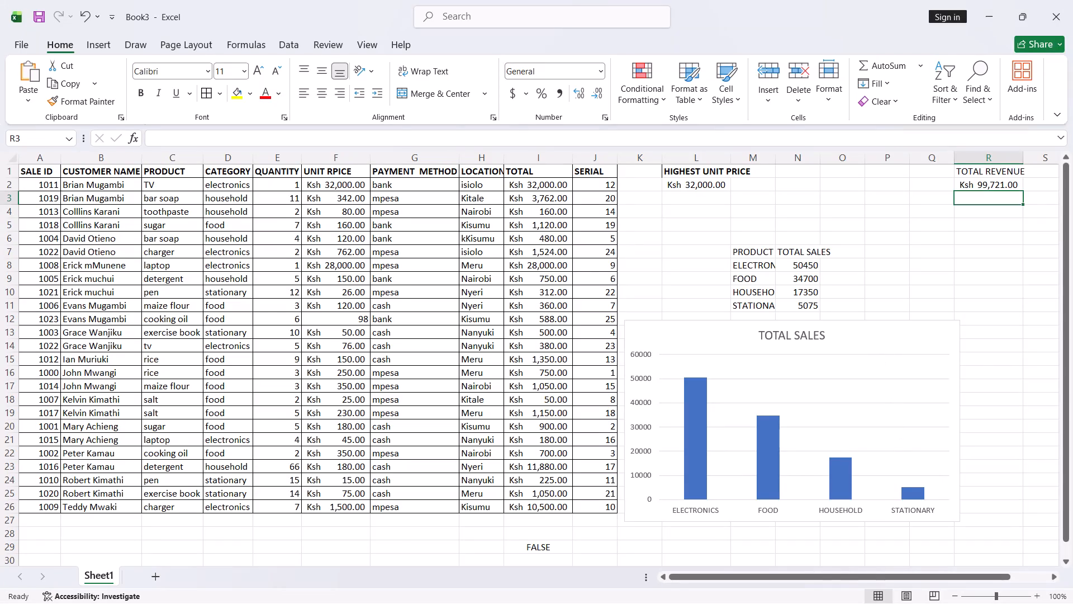
# Reduce the TOTAL SALES chart's height by lowering its upper edge, and position it at about rows 17 to 26 below the product totals.
pyautogui.click(877, 331)
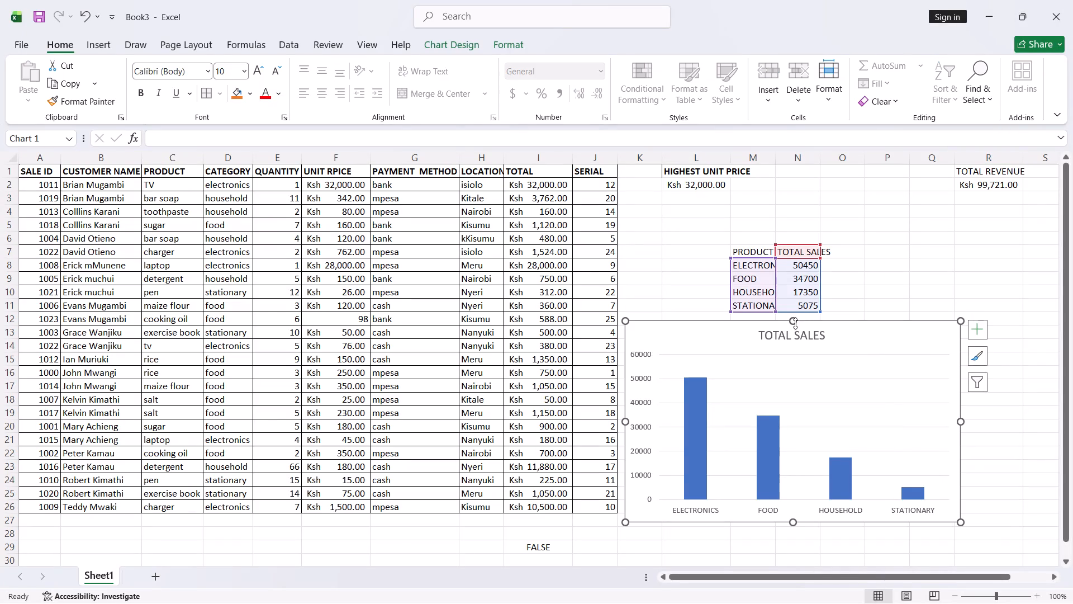
pyautogui.moveTo(795, 321); pyautogui.dragTo(799, 360)
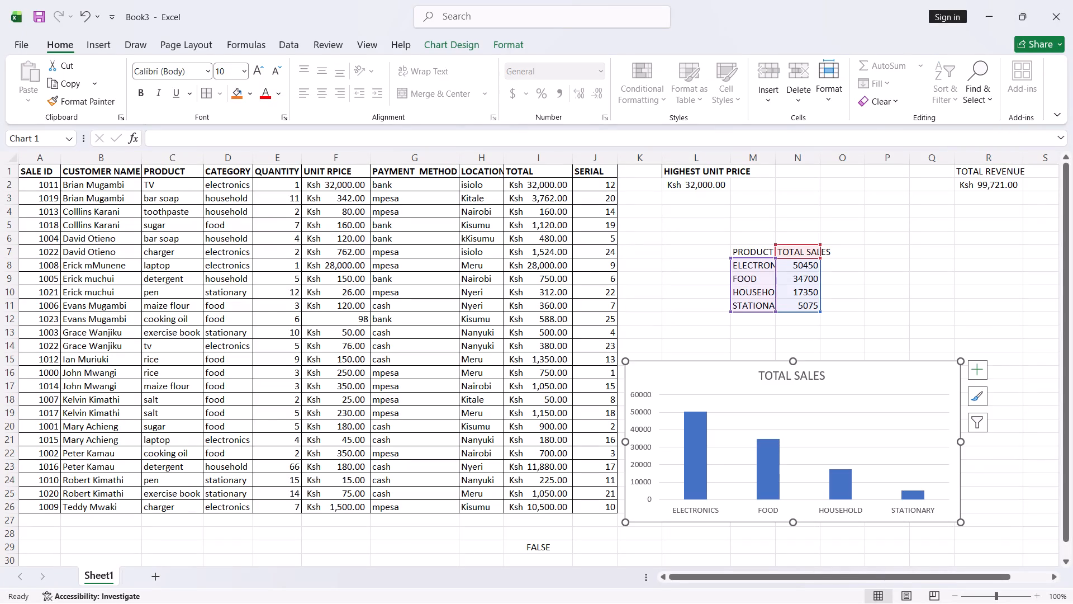
pyautogui.moveTo(794, 361); pyautogui.dragTo(794, 387)
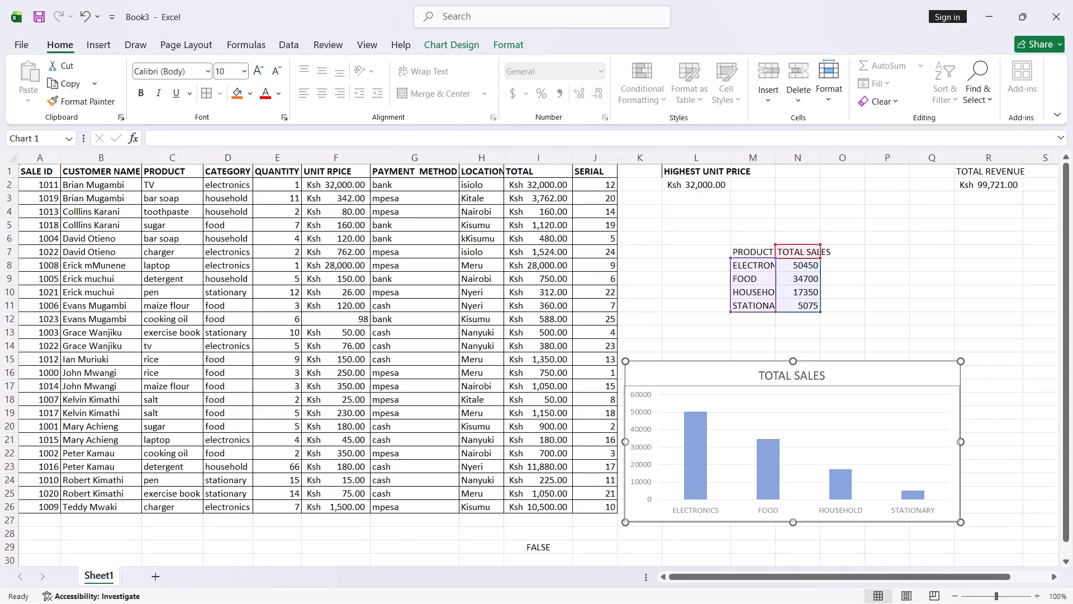
pyautogui.moveTo(794, 387); pyautogui.dragTo(793, 388)
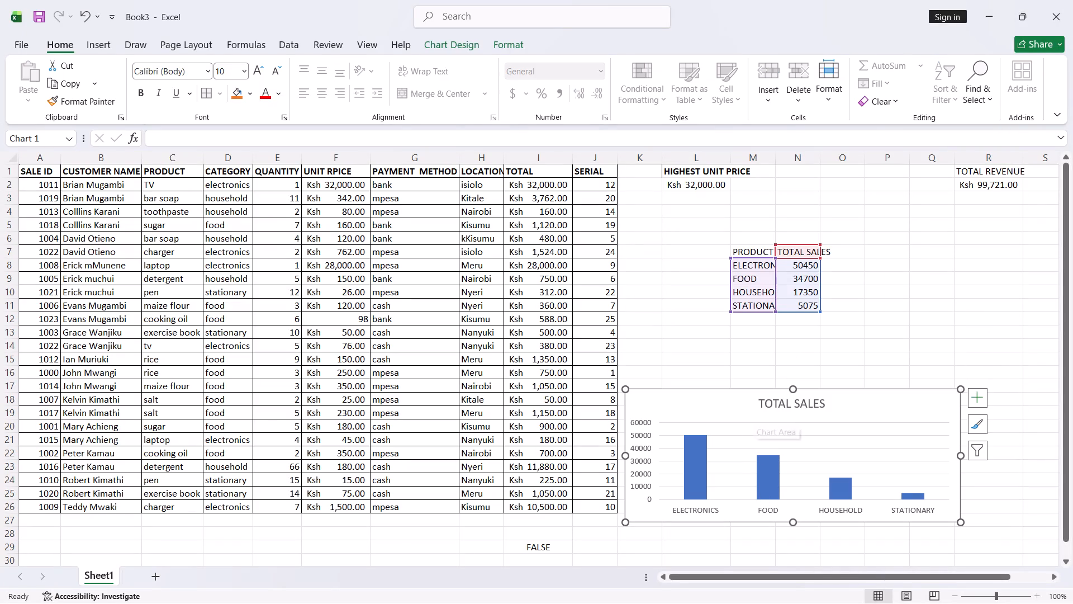
pyautogui.moveTo(757, 413); pyautogui.dragTo(757, 405)
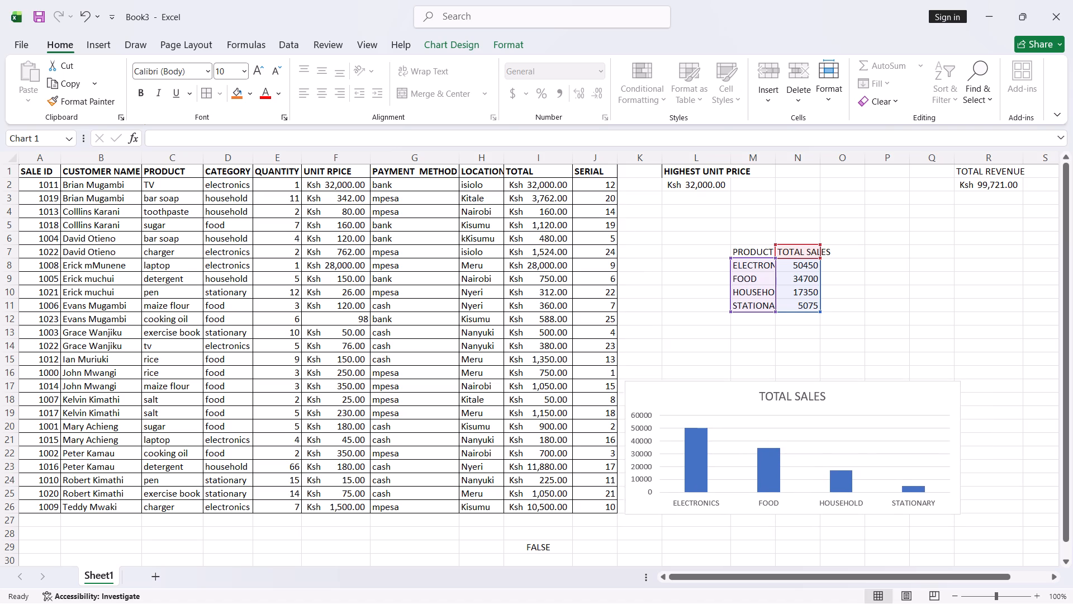
# Move the TOTAL SALES chart slightly down and closer to the sales table, then deselect it.
pyautogui.moveTo(757, 405); pyautogui.dragTo(749, 411)
pyautogui.click(718, 370)
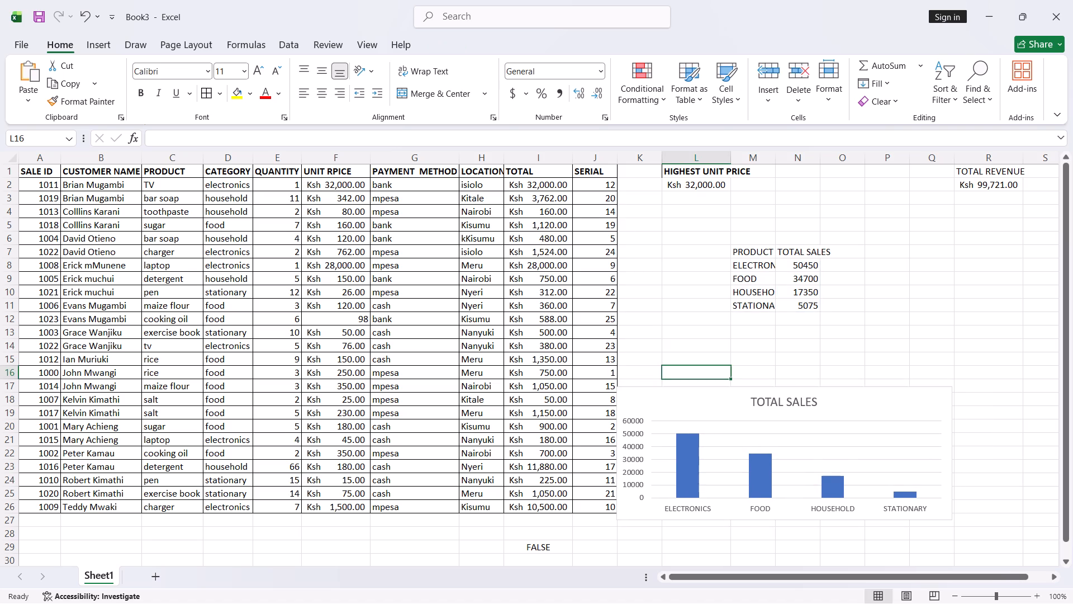
pyautogui.click(956, 334)
pyautogui.click(901, 224)
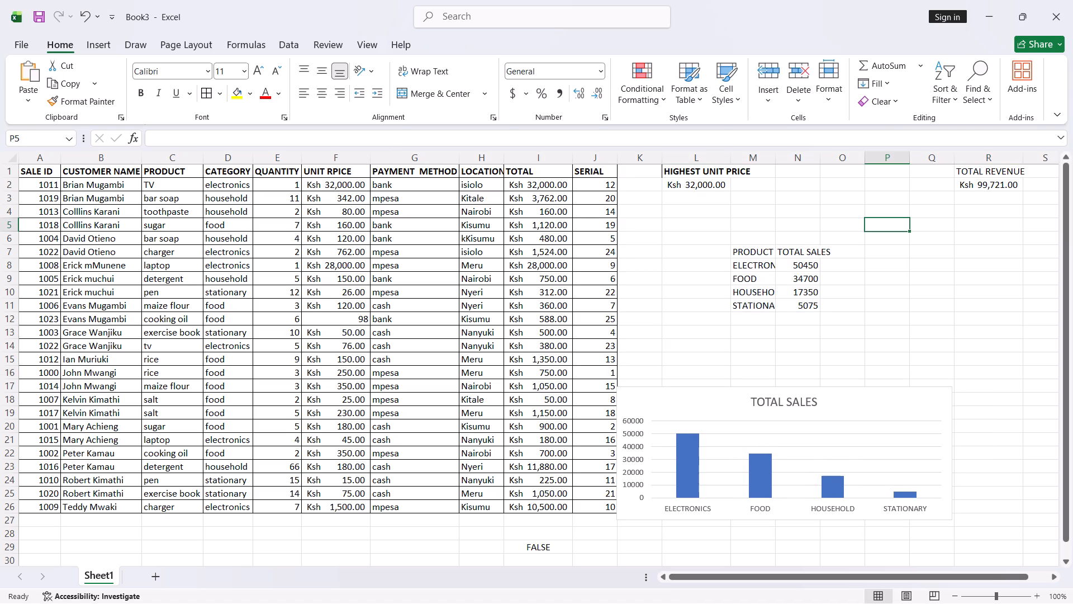
# Make the TOTAL REVENUE heading in cell R1 bold.
pyautogui.click(1014, 174)
pyautogui.moveTo(1014, 174); pyautogui.dragTo(1004, 183)
pyautogui.moveTo(966, 177); pyautogui.dragTo(989, 191)
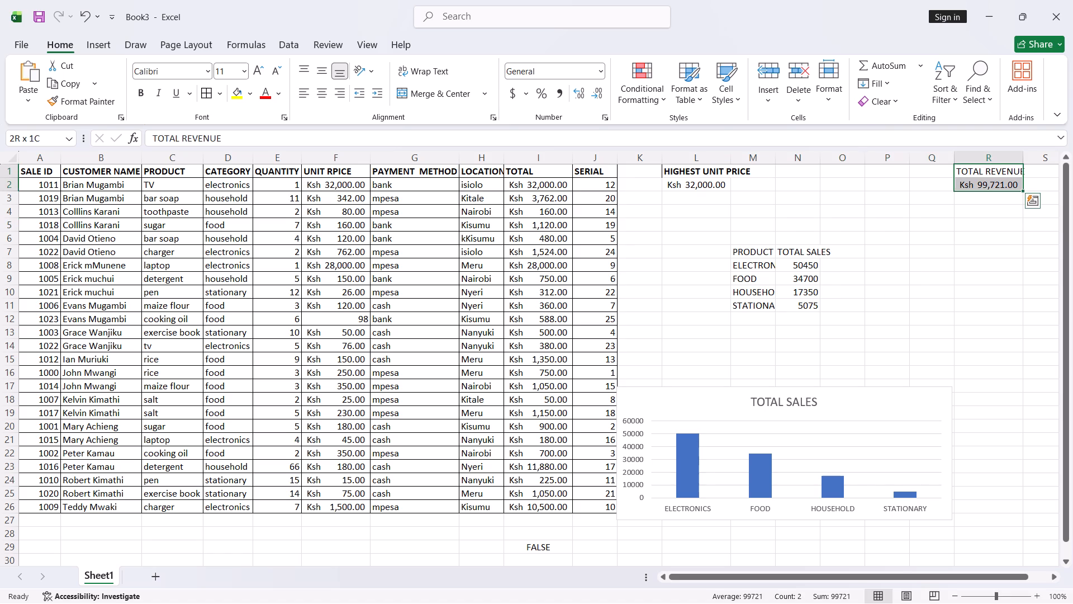
pyautogui.moveTo(989, 191); pyautogui.dragTo(1013, 188)
pyautogui.click(1006, 175)
pyautogui.click(994, 205)
pyautogui.click(993, 188)
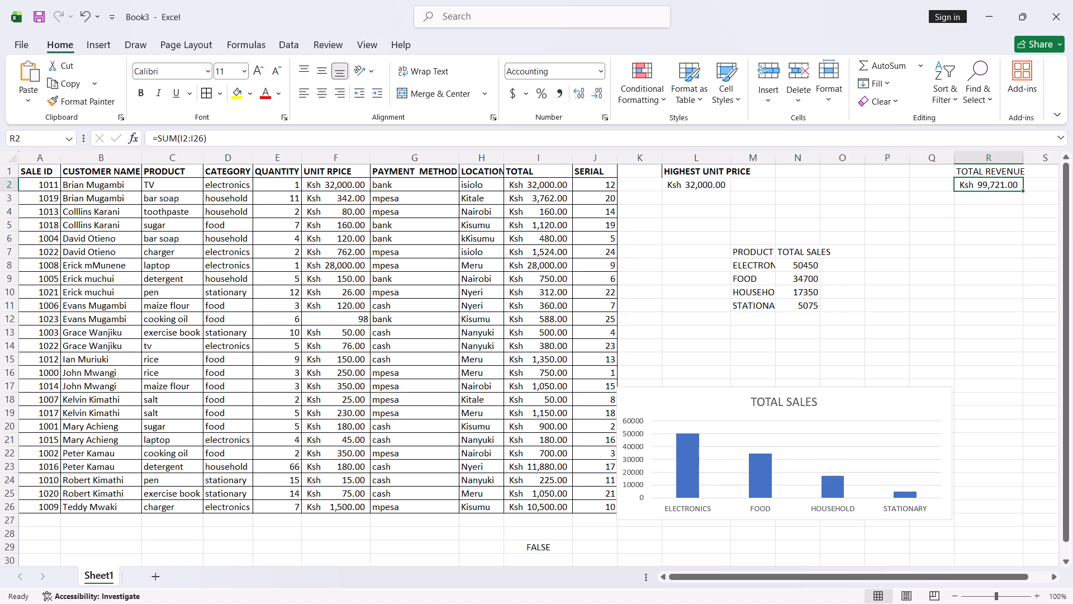
pyautogui.click(999, 176)
pyautogui.click(999, 176)
pyautogui.click(999, 171)
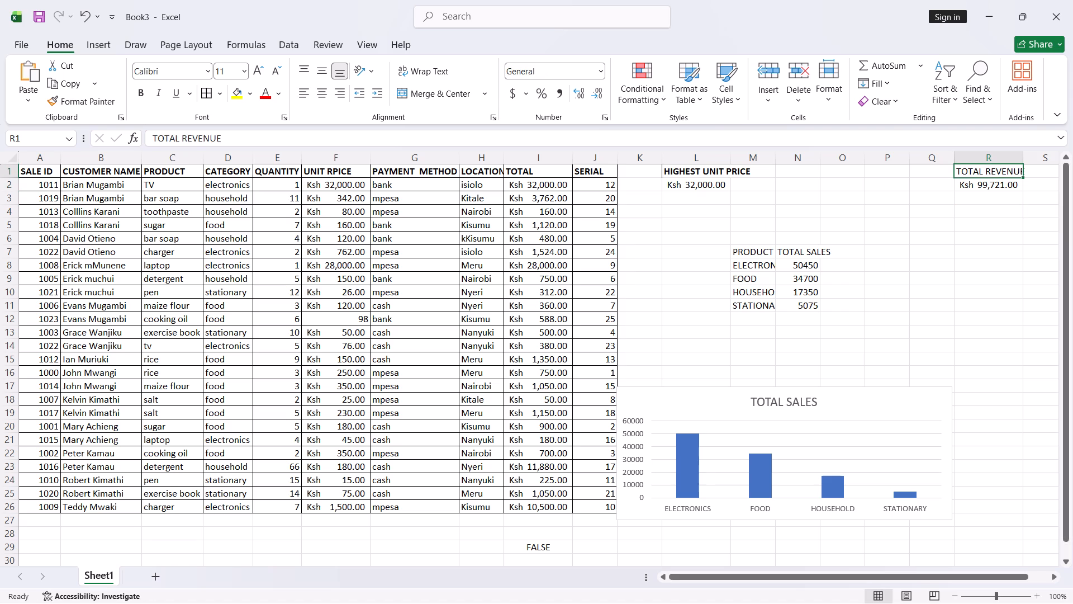
pyautogui.click(143, 95)
# Add the heading AVERAGE SALES in bold in cell Q1, beside the TOTAL REVENUE heading.
pyautogui.click(915, 172)
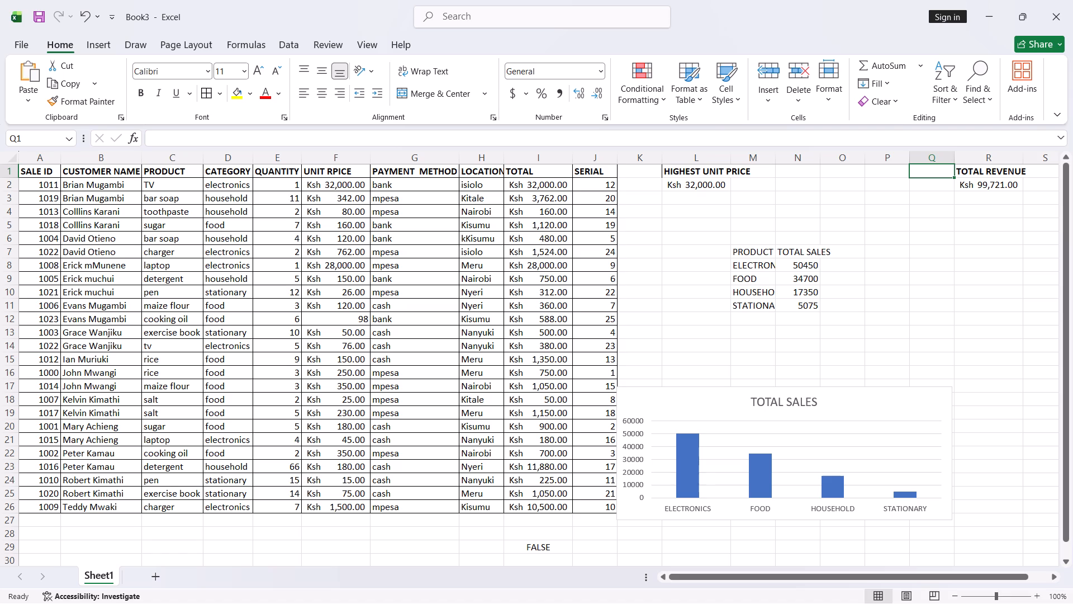
pyautogui.write('AVERAGE')
pyautogui.press('space')
pyautogui.write('SALES')
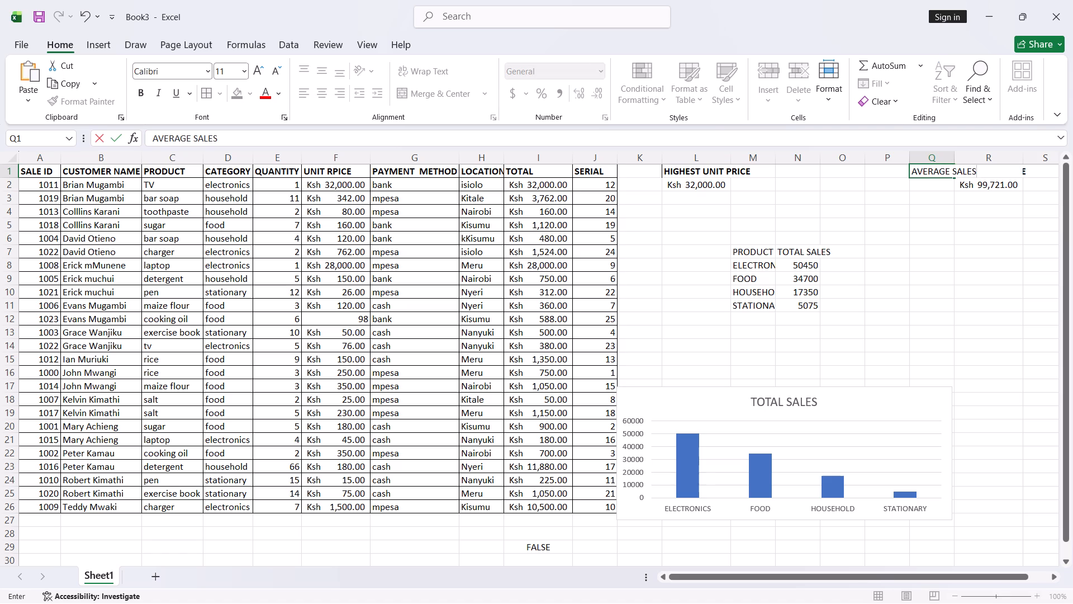
pyautogui.press('Return')
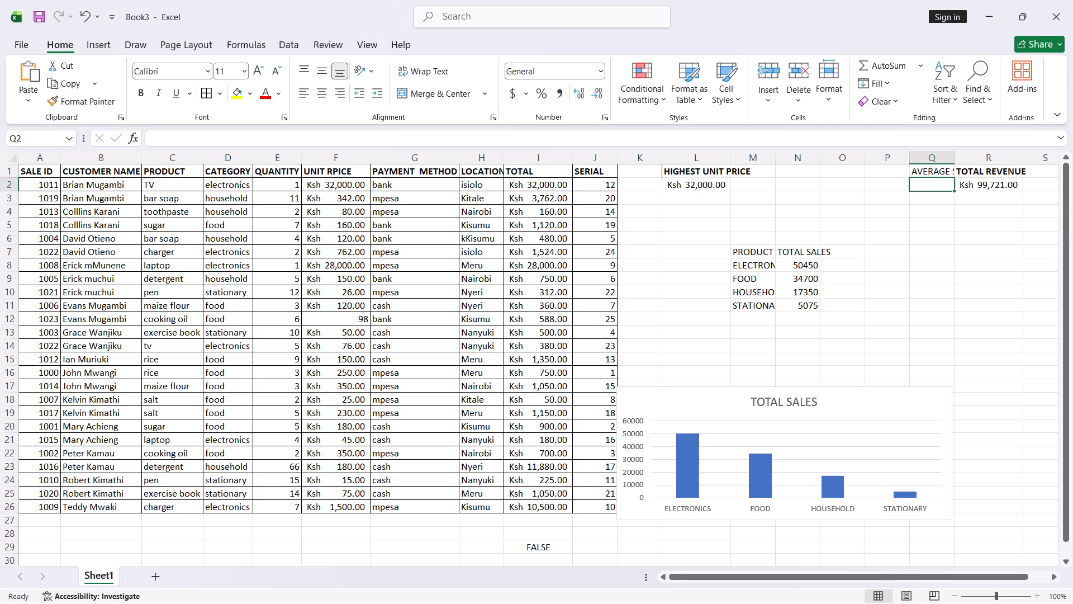
pyautogui.click(938, 174)
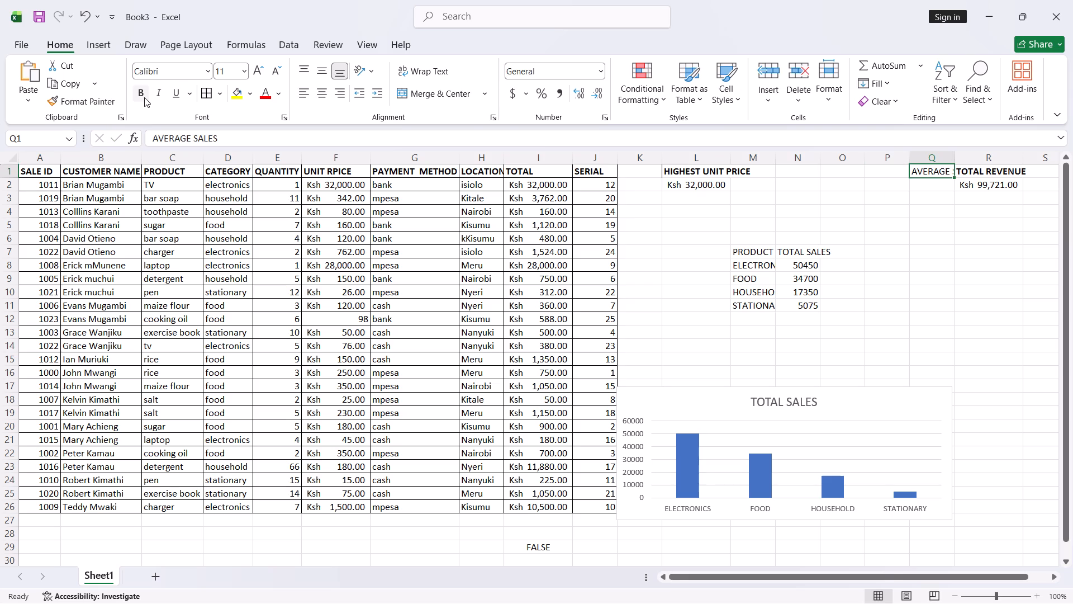
pyautogui.click(144, 97)
# Widen column Q to fit the full AVERAGE SALES heading.
pyautogui.click(956, 158)
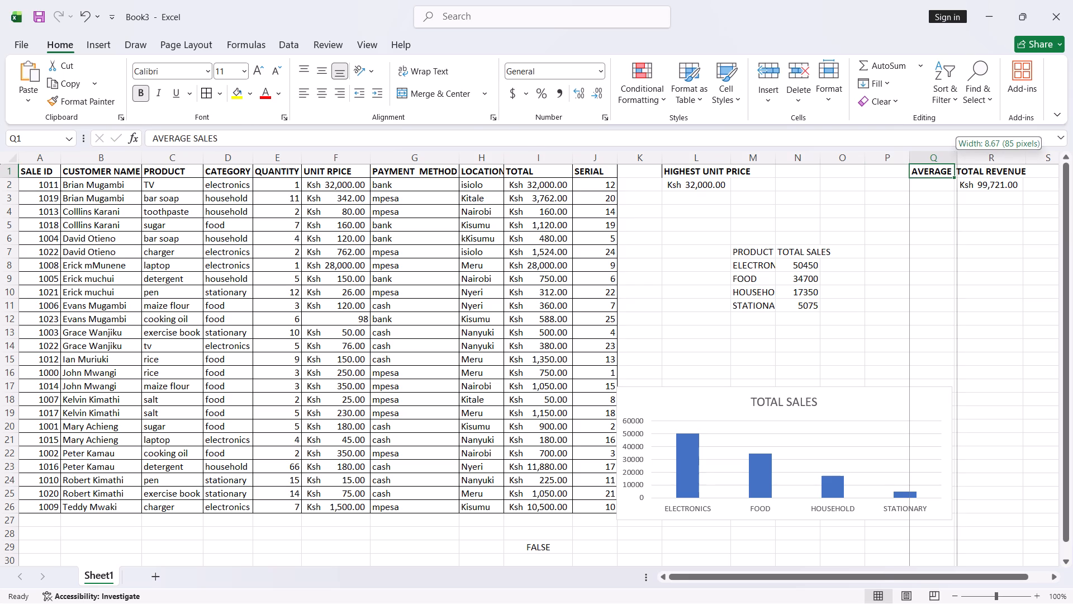
pyautogui.click(953, 159)
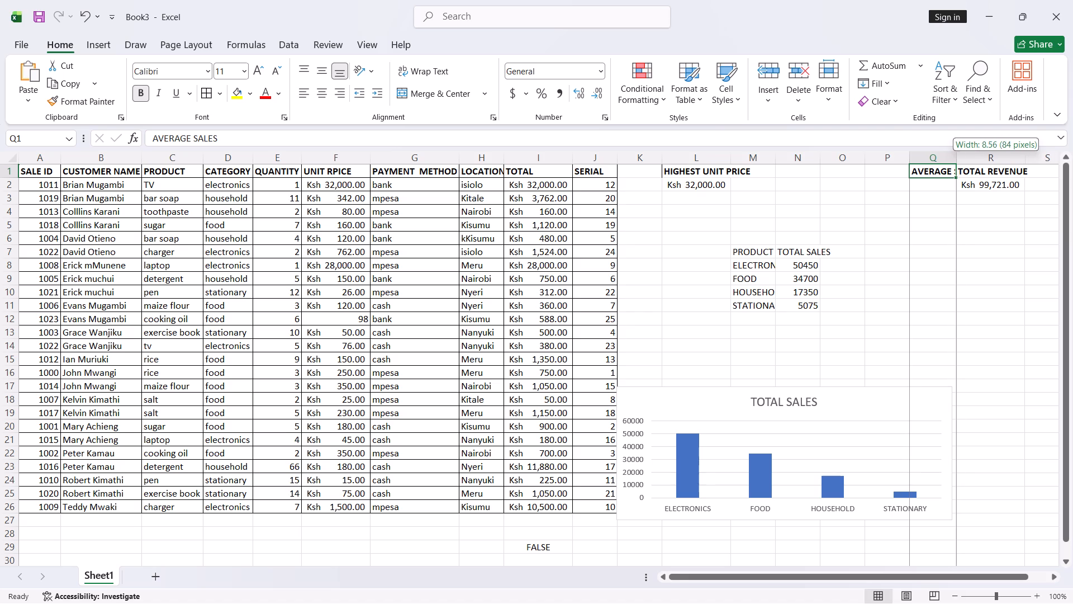
pyautogui.click(955, 154)
pyautogui.doubleClick(956, 158)
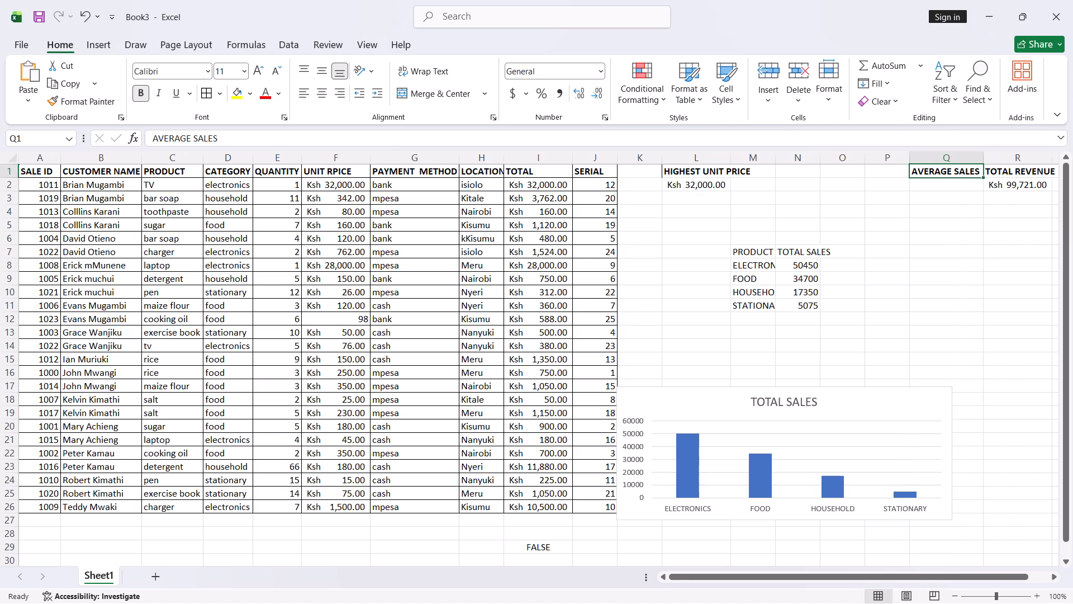
# Enter the formula =AVERAGE(I2:I26) in Q2 under the AVERAGE SALES heading to average the TOTAL column.
pyautogui.click(958, 183)
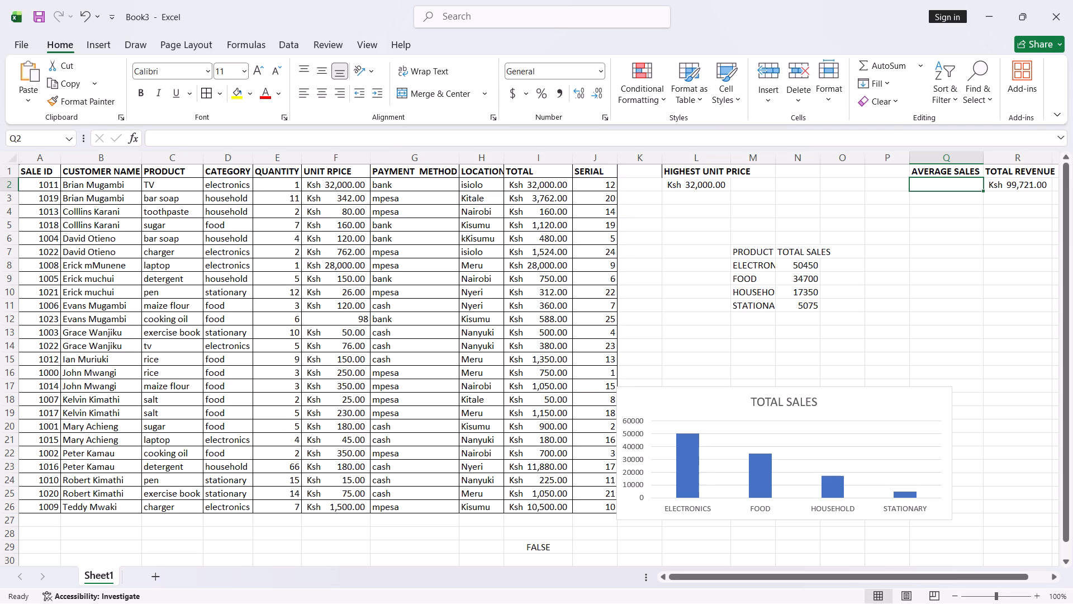
pyautogui.press('=')
pyautogui.write('AVE')
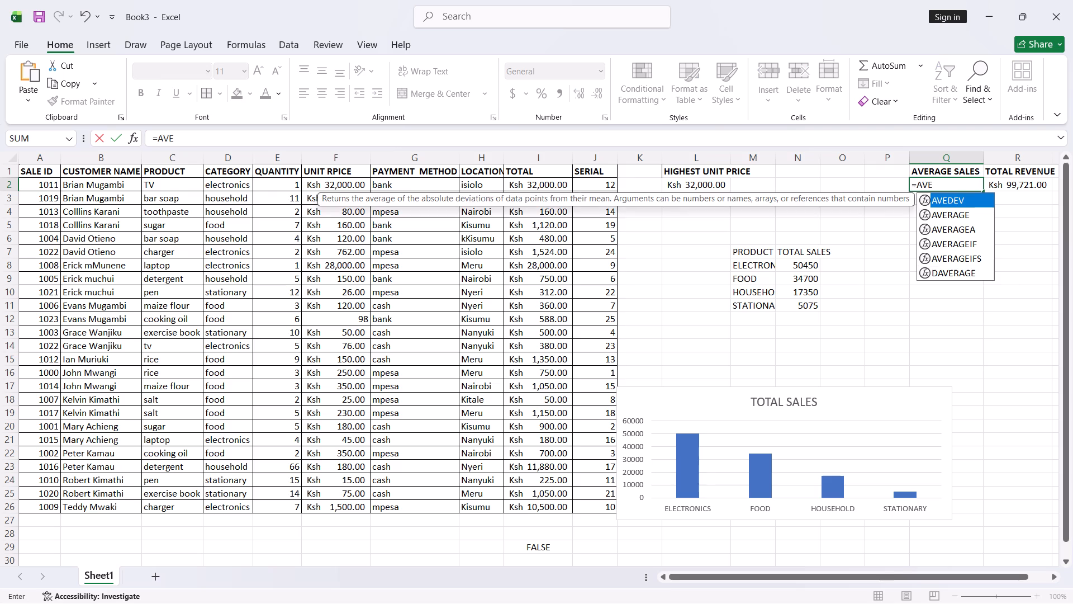
pyautogui.click(959, 217)
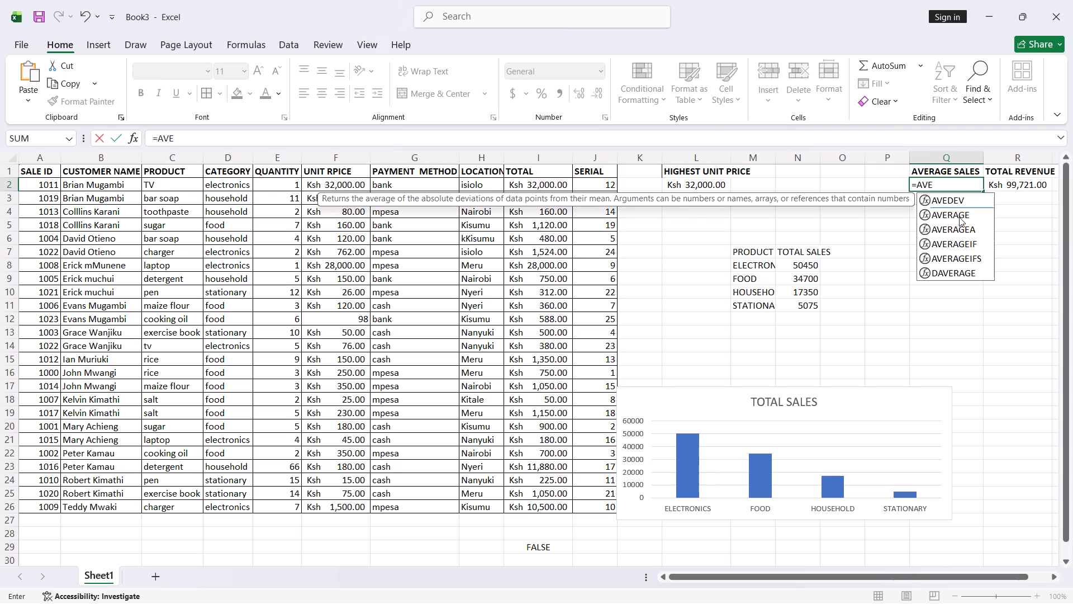
pyautogui.click(961, 221)
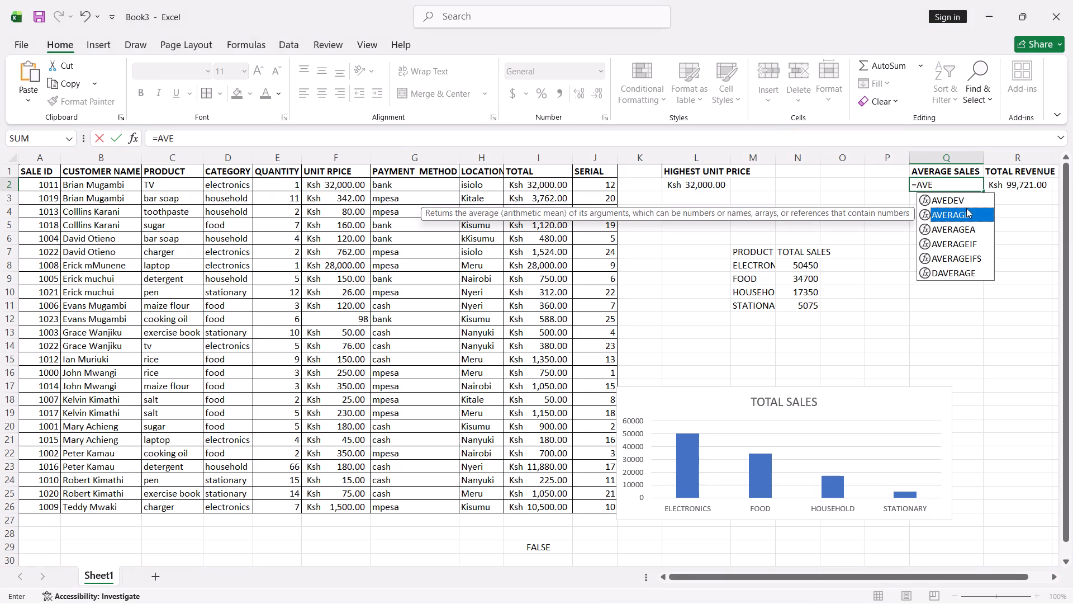
pyautogui.write('RAGE')
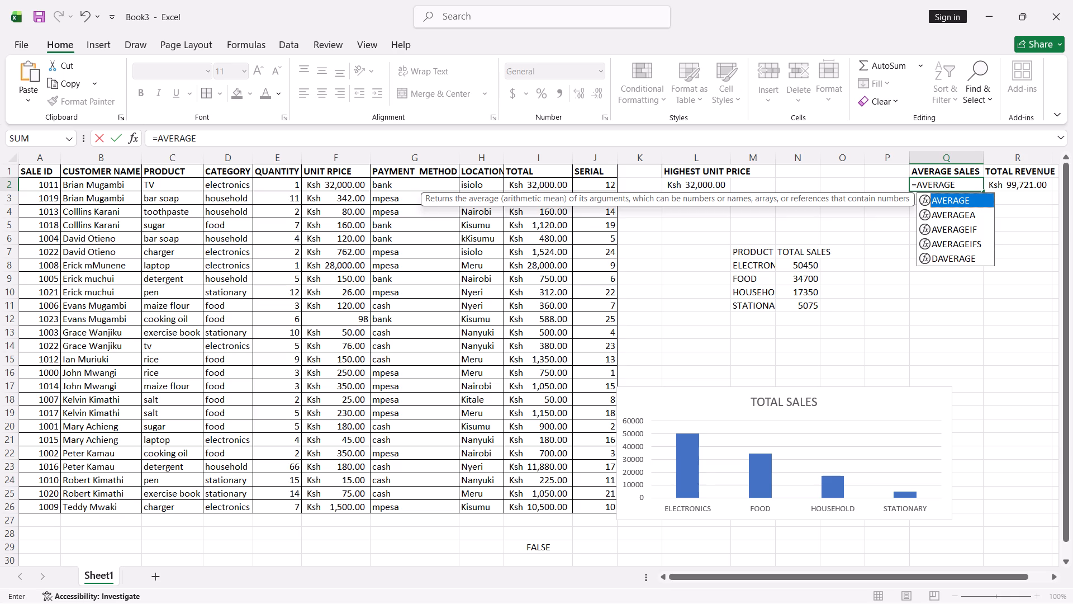
pyautogui.hotkey('shift', '(')
pyautogui.write('I2')
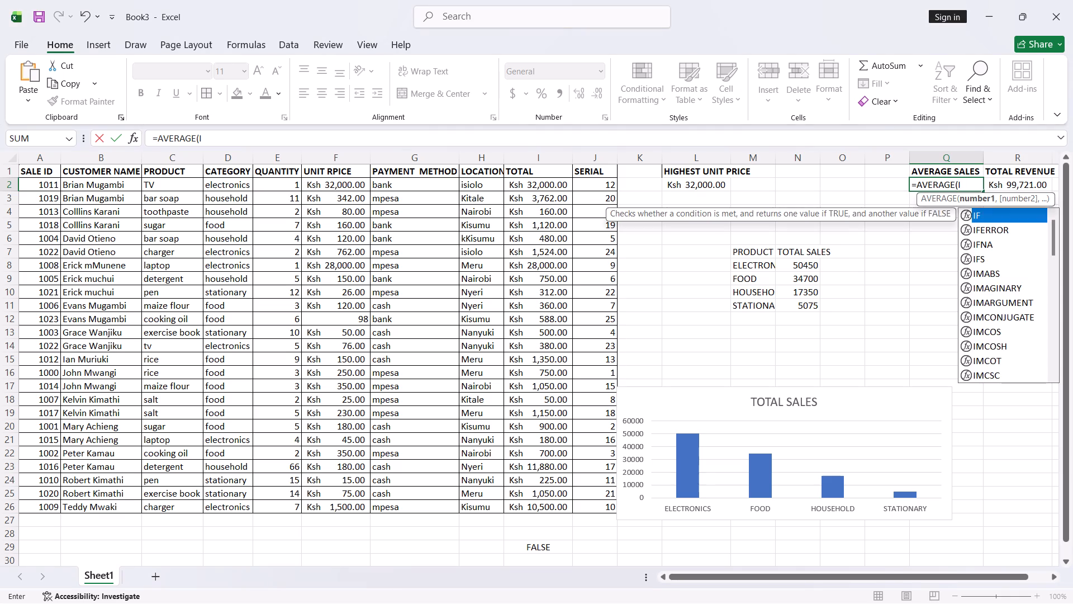
pyautogui.hotkey('shift', ':')
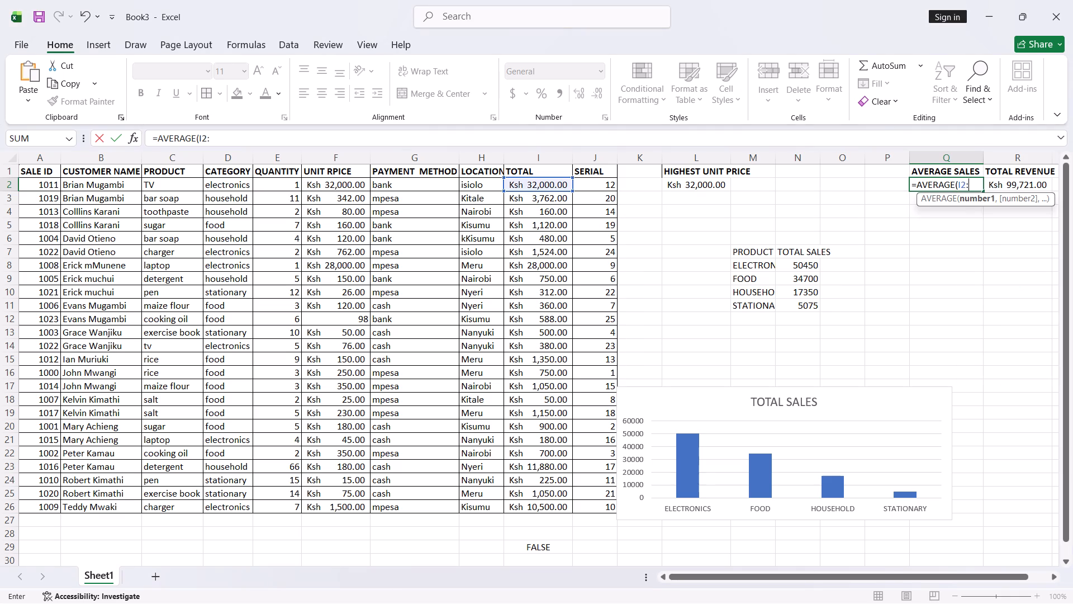
pyautogui.write('I26')
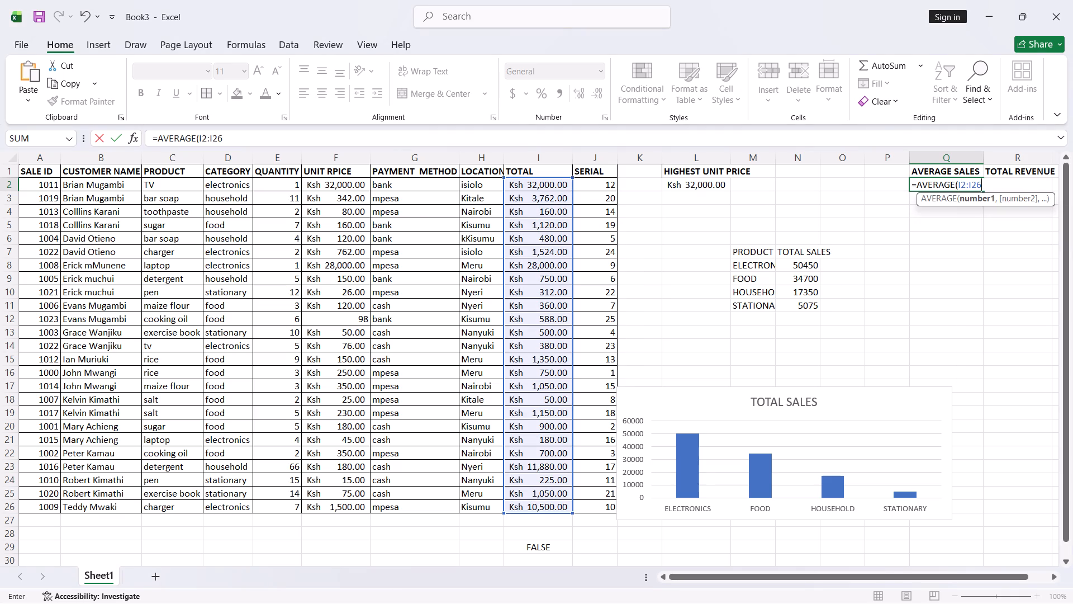
pyautogui.hotkey('shift', ')')
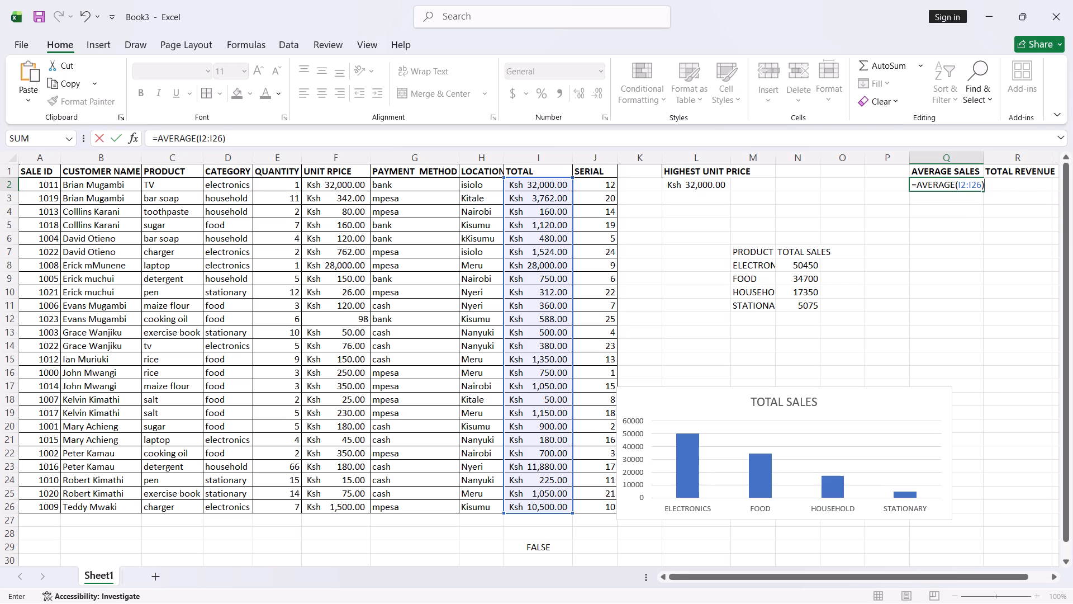
pyautogui.press('Return')
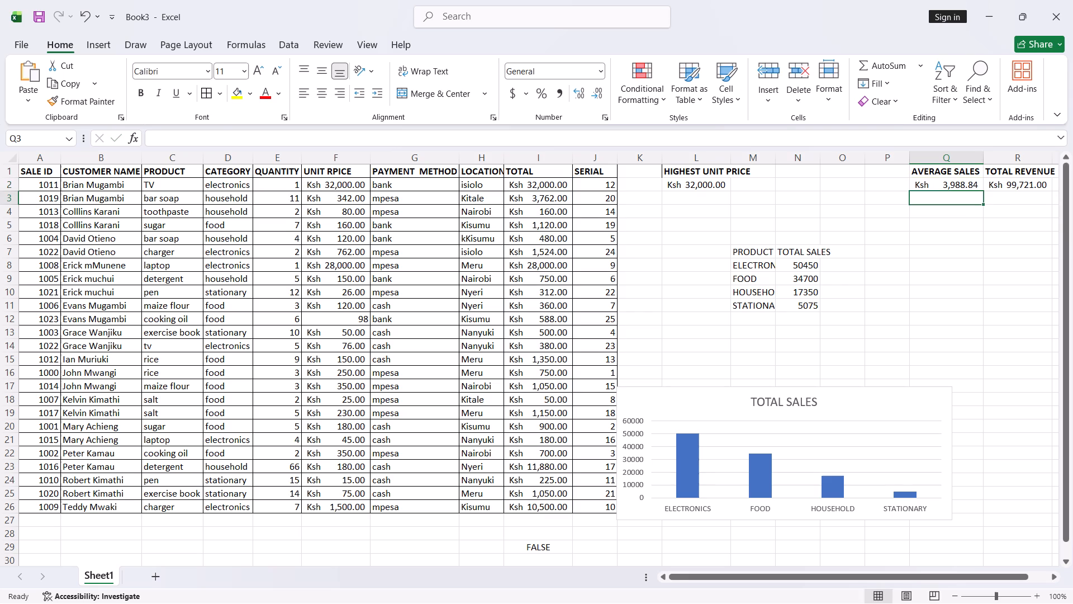
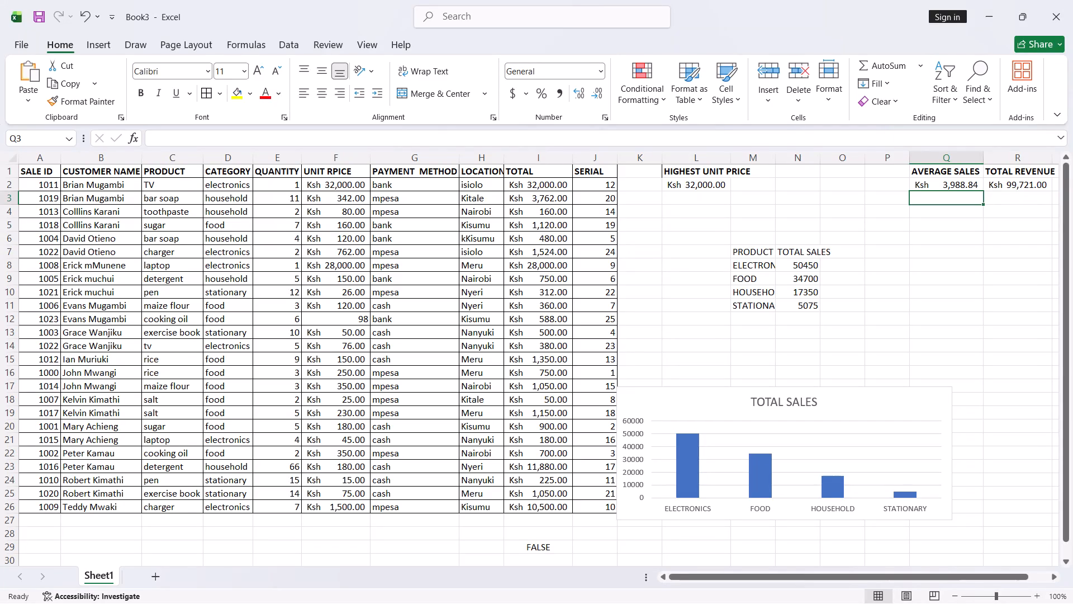
# Add the heading COUNTIF in cell P7, in the same row as the PRODUCT and TOTAL SALES headings.
pyautogui.click(885, 172)
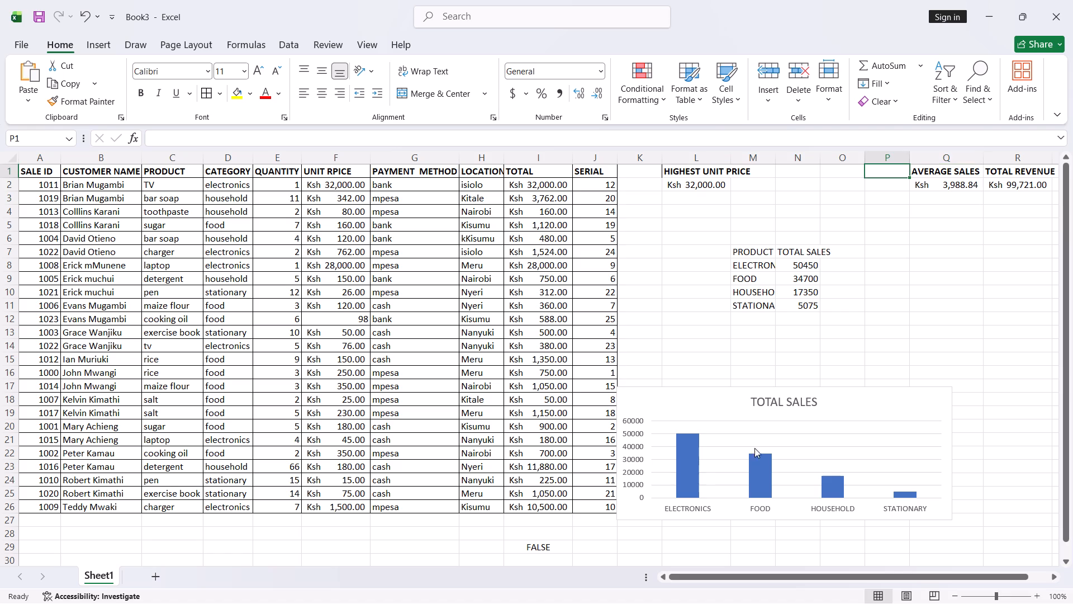
pyautogui.click(881, 256)
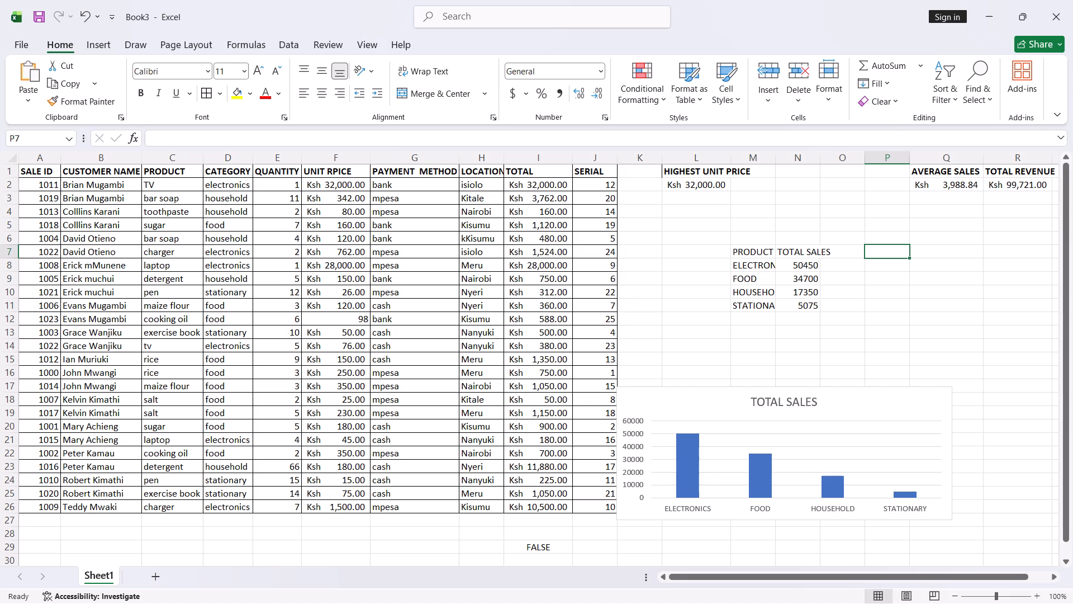
pyautogui.write('CO')
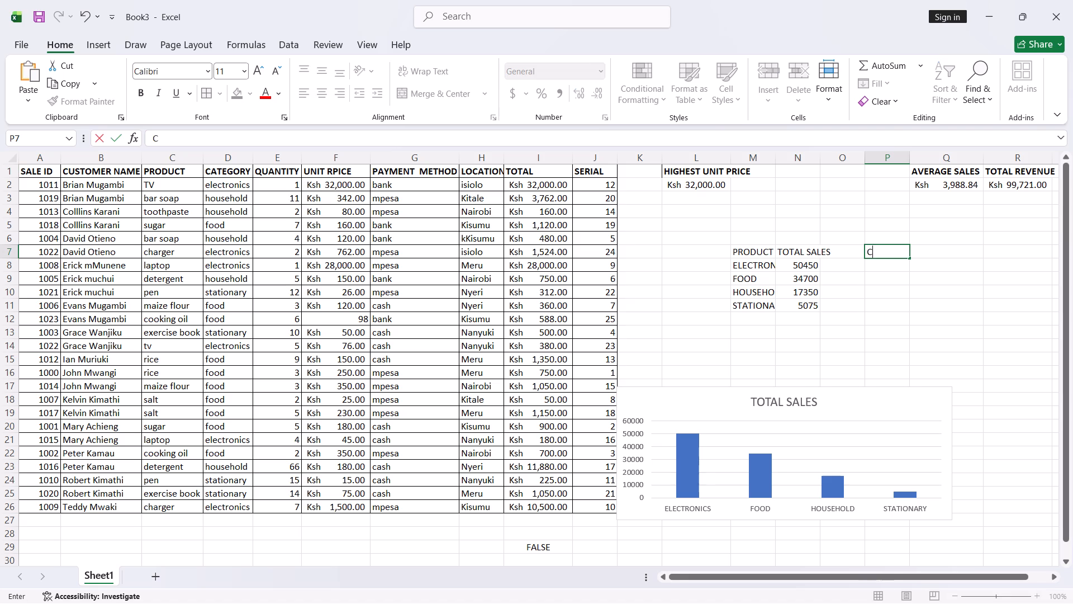
pyautogui.write('UNTIF')
pyautogui.press('Return')
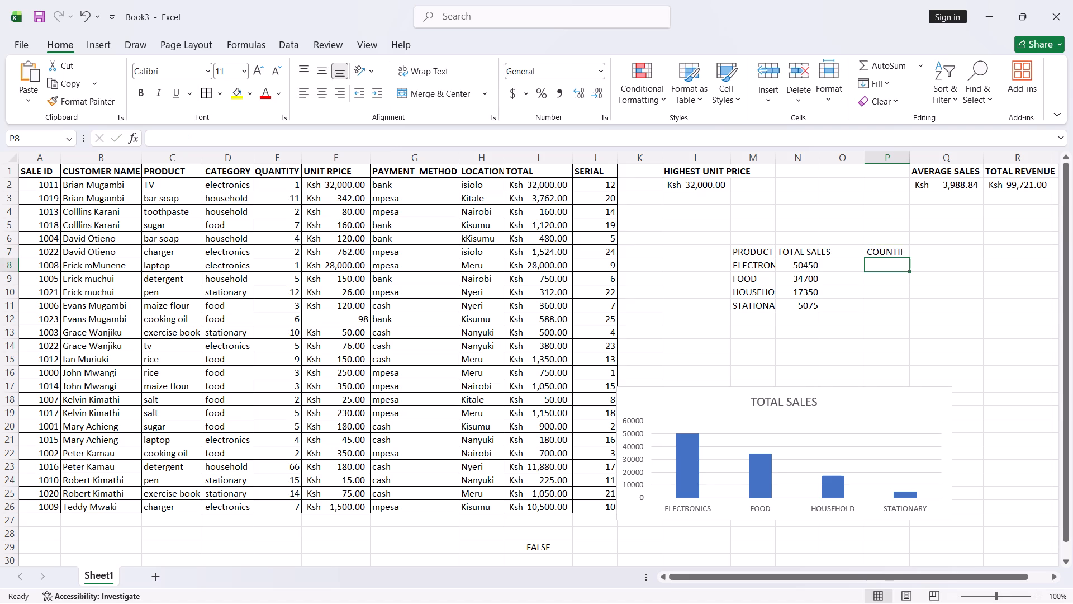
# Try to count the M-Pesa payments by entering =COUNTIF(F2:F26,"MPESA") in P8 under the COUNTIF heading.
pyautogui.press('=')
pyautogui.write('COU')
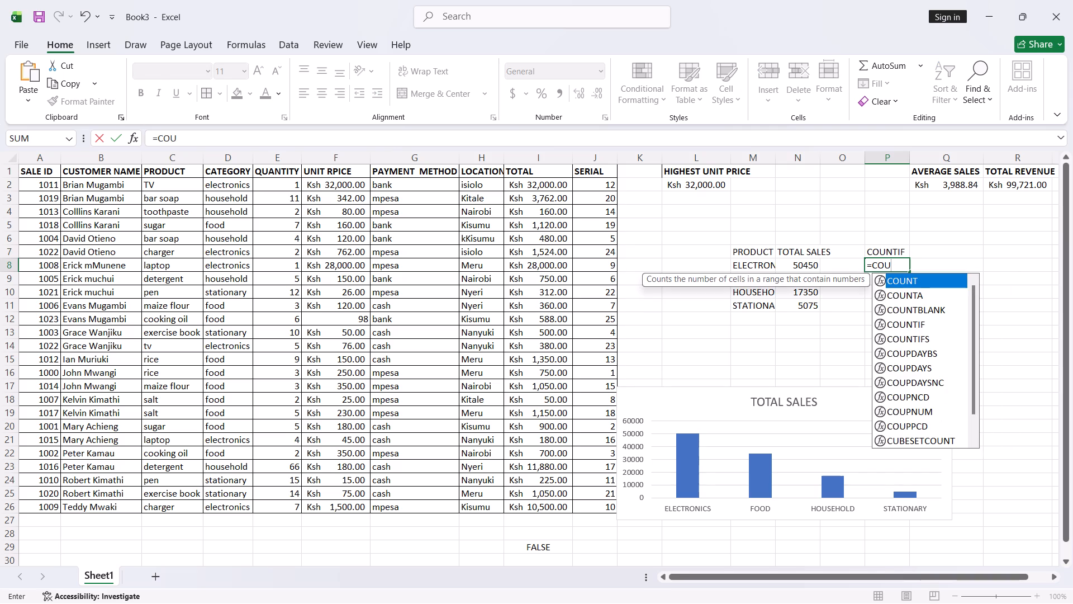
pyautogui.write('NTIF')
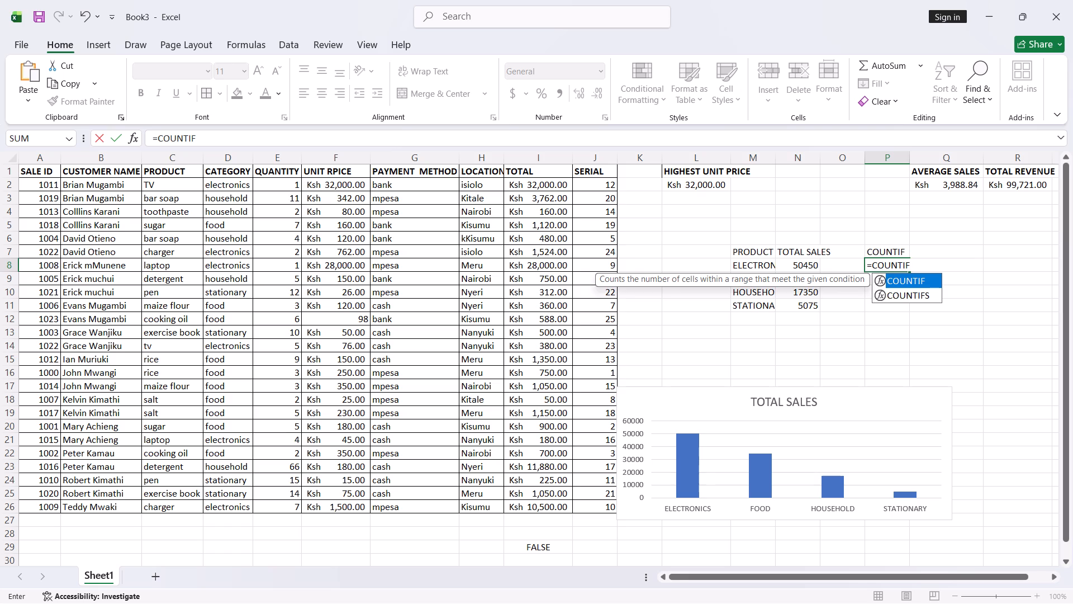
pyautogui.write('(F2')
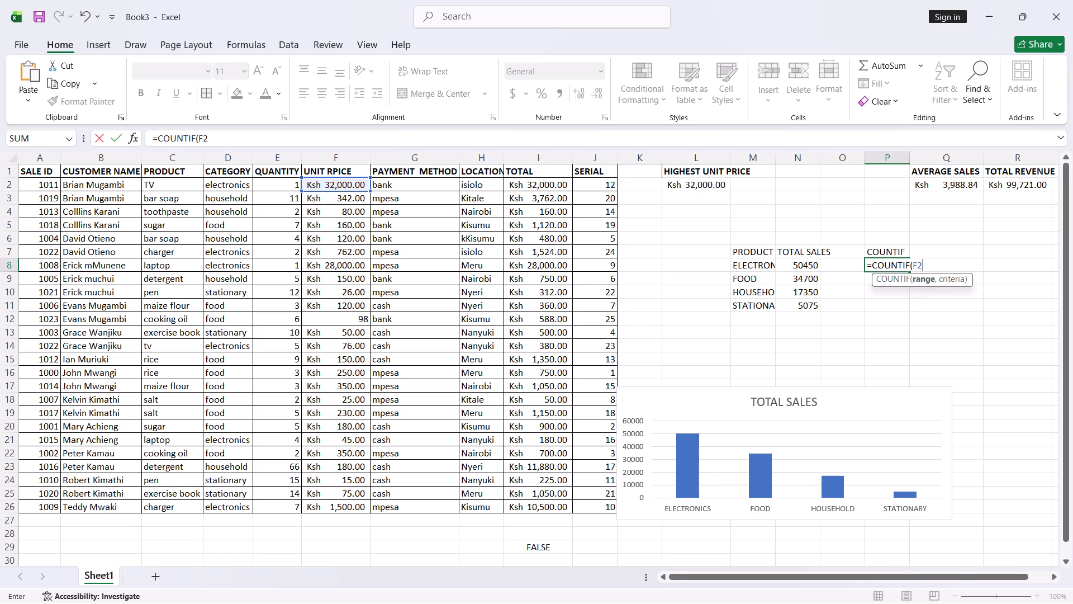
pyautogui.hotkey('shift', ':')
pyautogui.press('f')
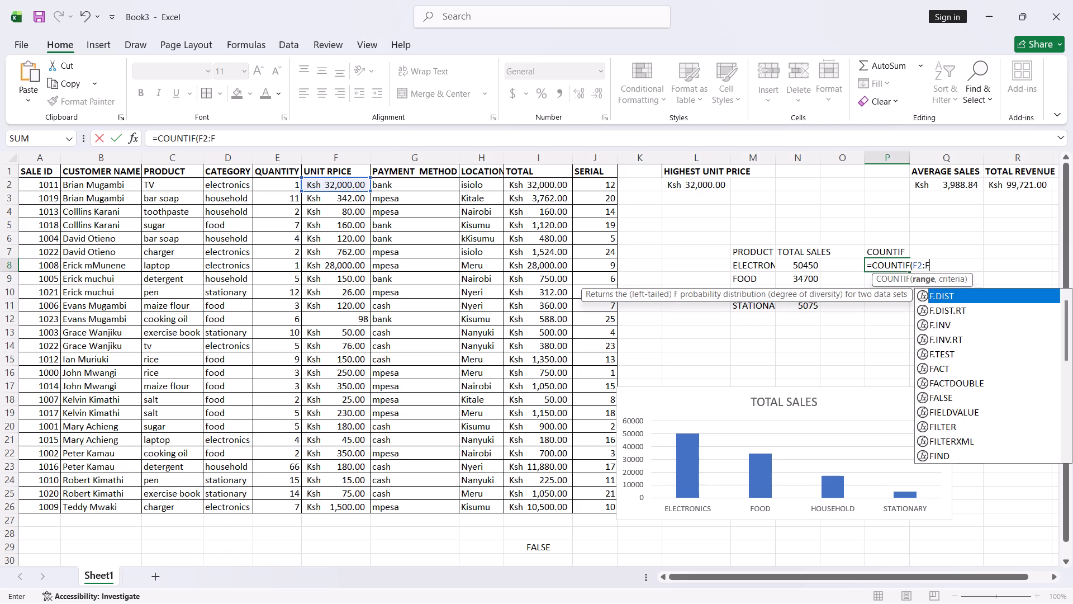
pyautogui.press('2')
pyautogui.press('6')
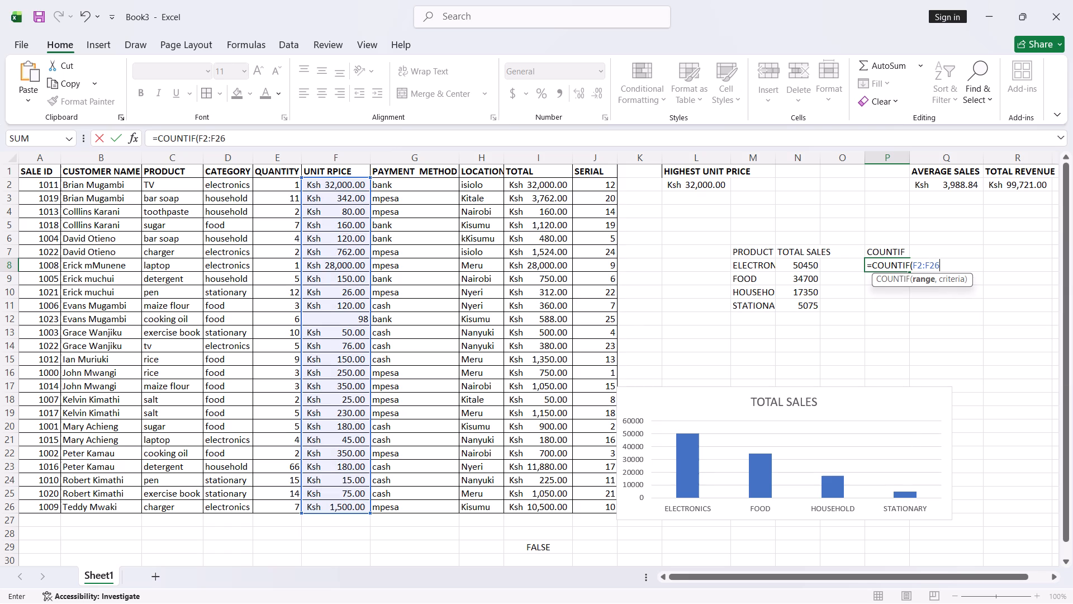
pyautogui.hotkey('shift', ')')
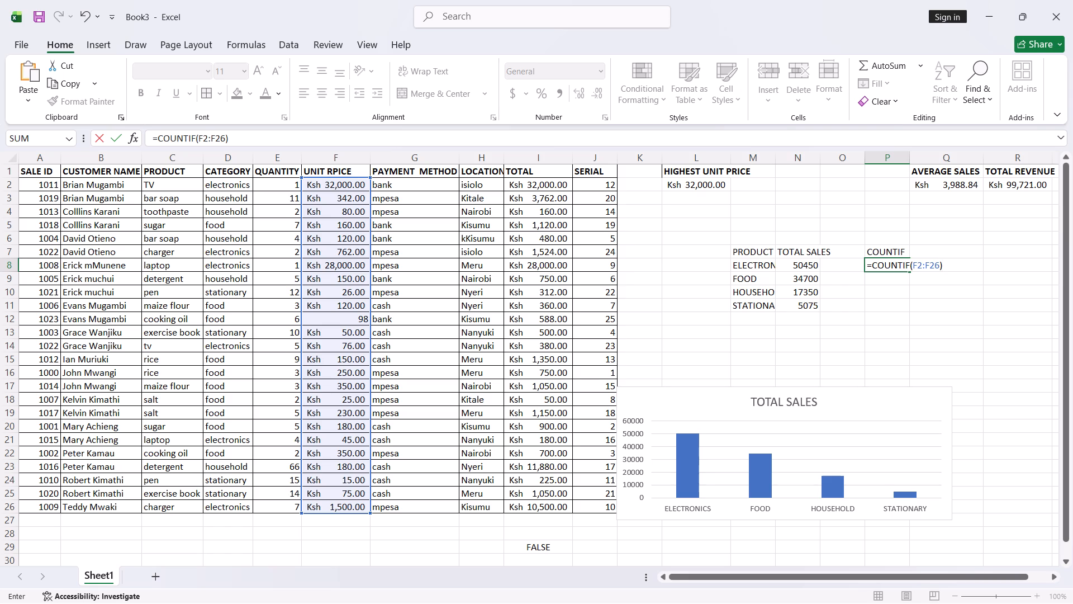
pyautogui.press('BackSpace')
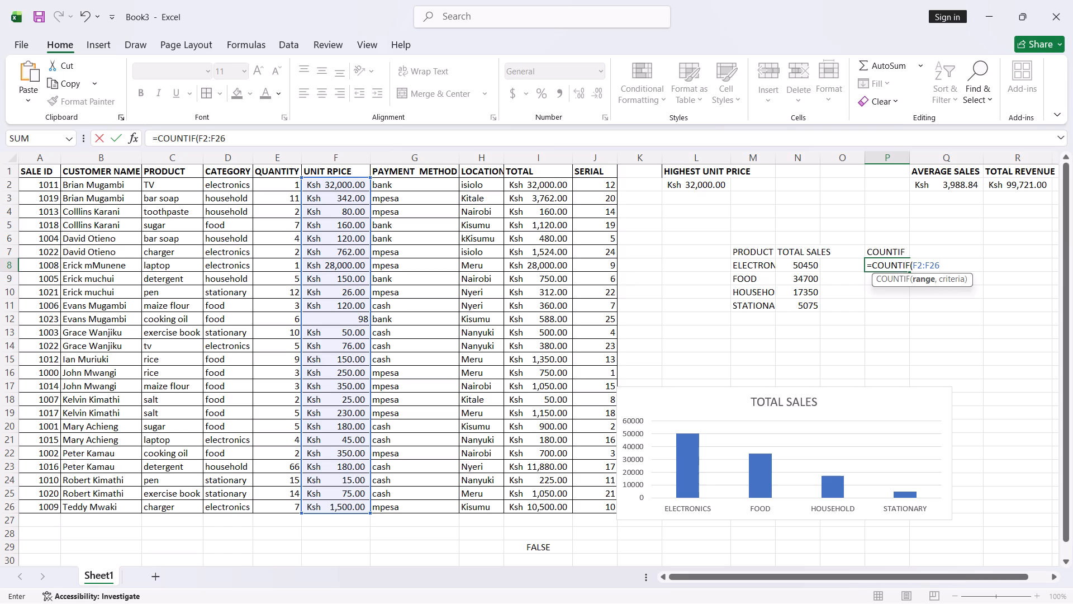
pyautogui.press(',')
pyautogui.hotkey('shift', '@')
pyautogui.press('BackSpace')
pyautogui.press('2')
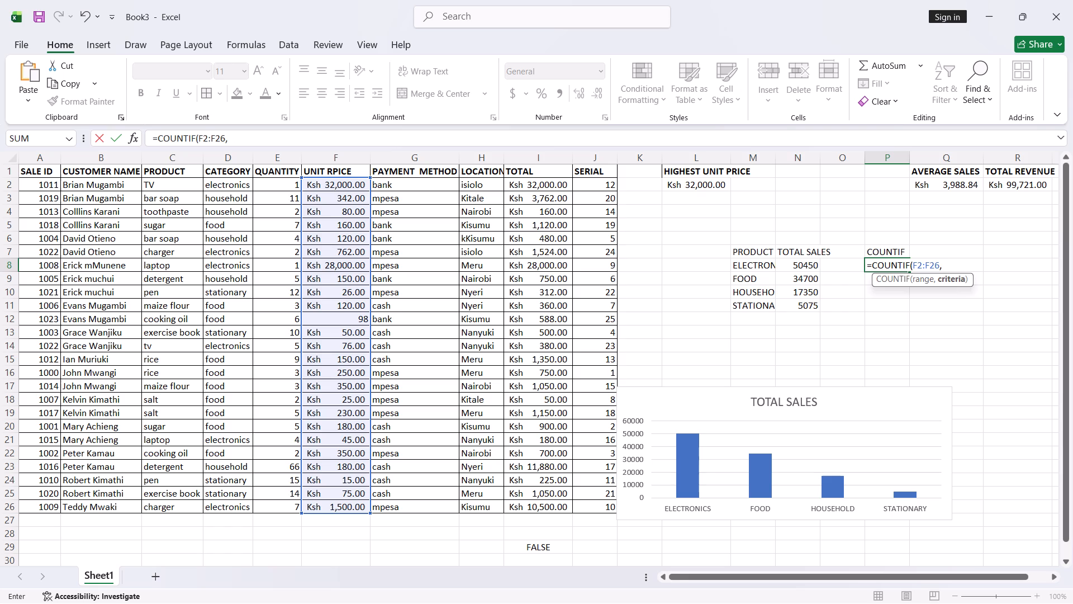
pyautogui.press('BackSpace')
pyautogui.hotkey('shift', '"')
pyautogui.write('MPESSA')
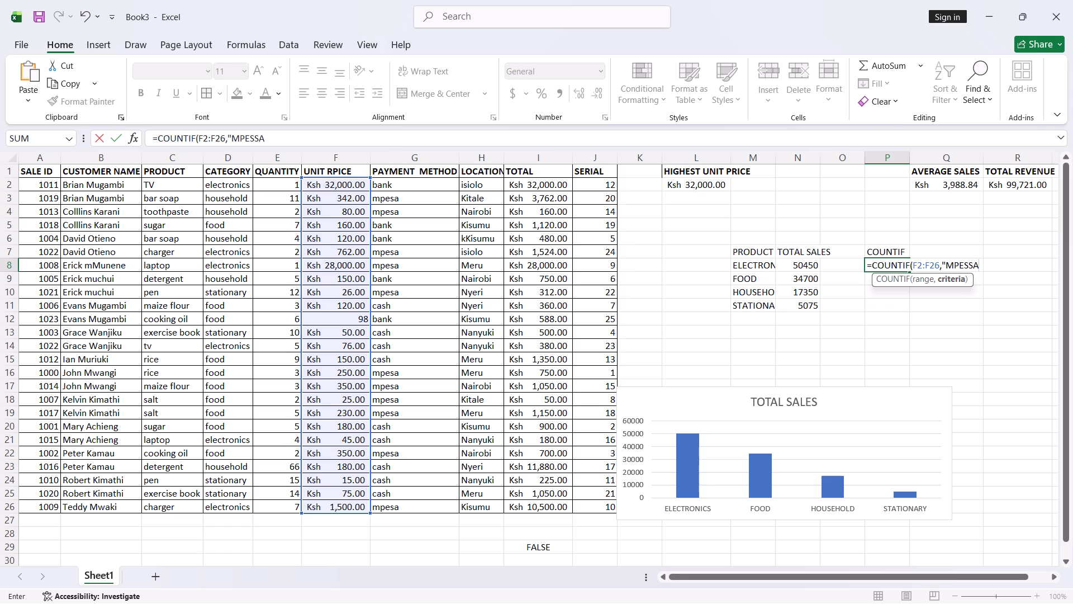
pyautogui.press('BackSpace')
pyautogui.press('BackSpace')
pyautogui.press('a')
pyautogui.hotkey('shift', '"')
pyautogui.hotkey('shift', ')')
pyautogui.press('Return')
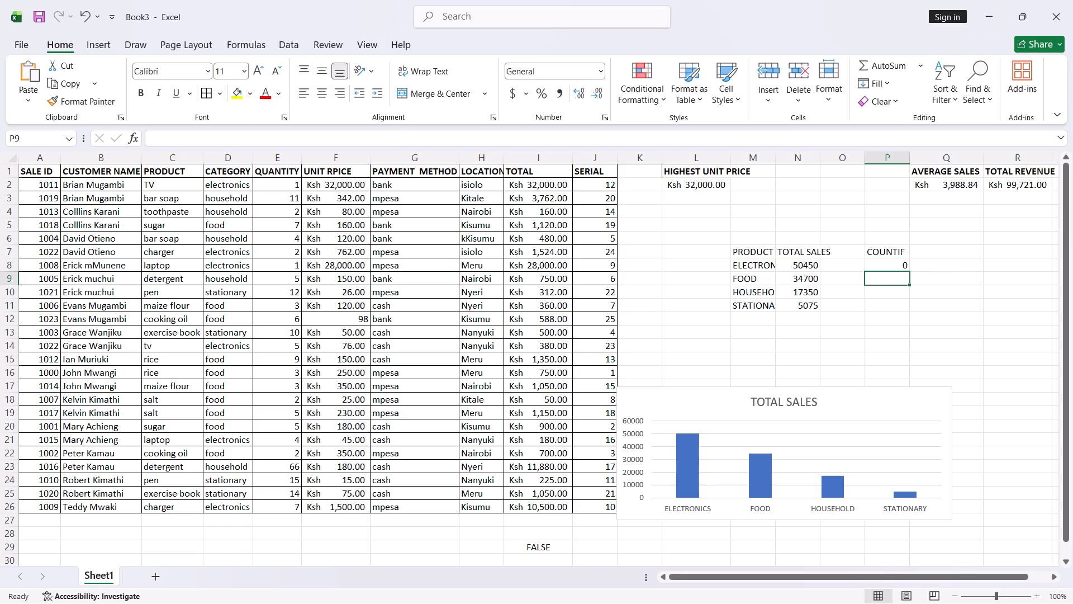
# Replace the formula in P8 with =COUNTIF(F2:F26, "mpesa"), using the lowercase payment method as the criterion.
pyautogui.click(909, 263)
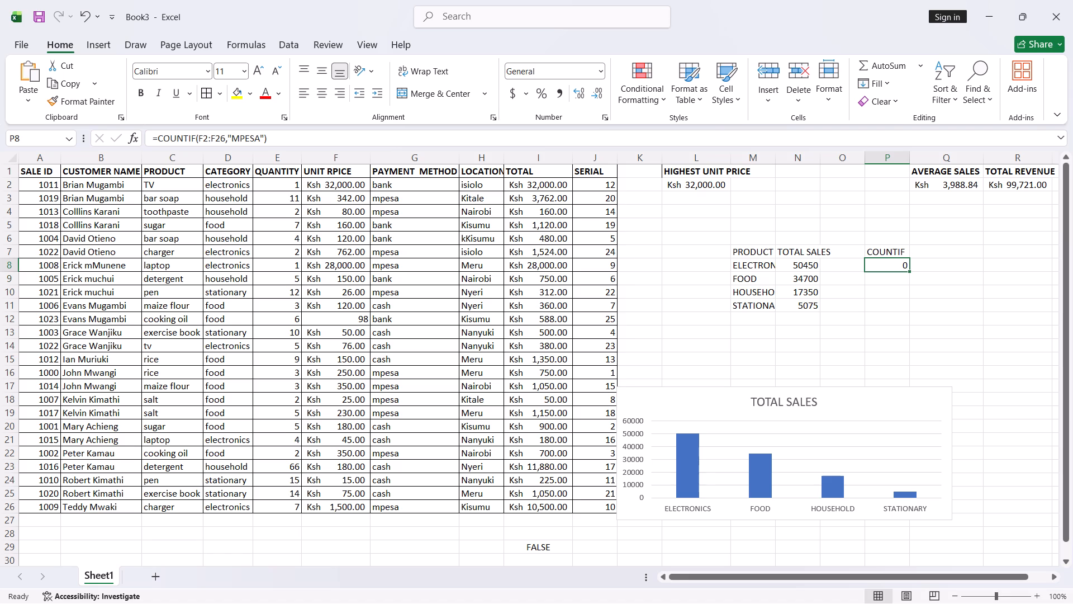
pyautogui.write('CON')
pyautogui.press('BackSpace')
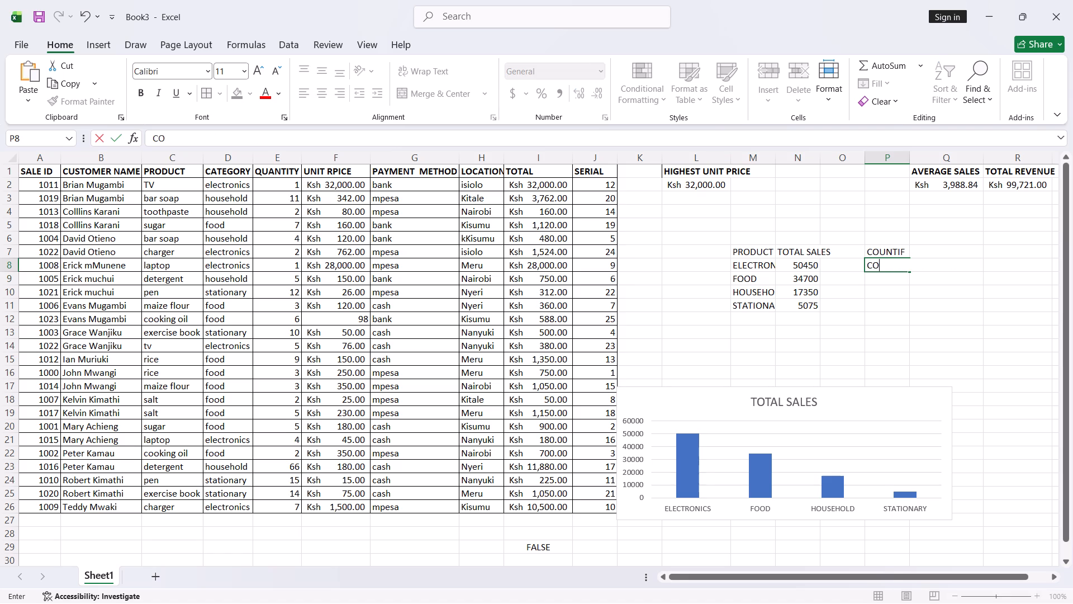
pyautogui.press('u')
pyautogui.press('BackSpace')
pyautogui.press('BackSpace')
pyautogui.press('BackSpace')
pyautogui.press('=')
pyautogui.write('COUNTIF')
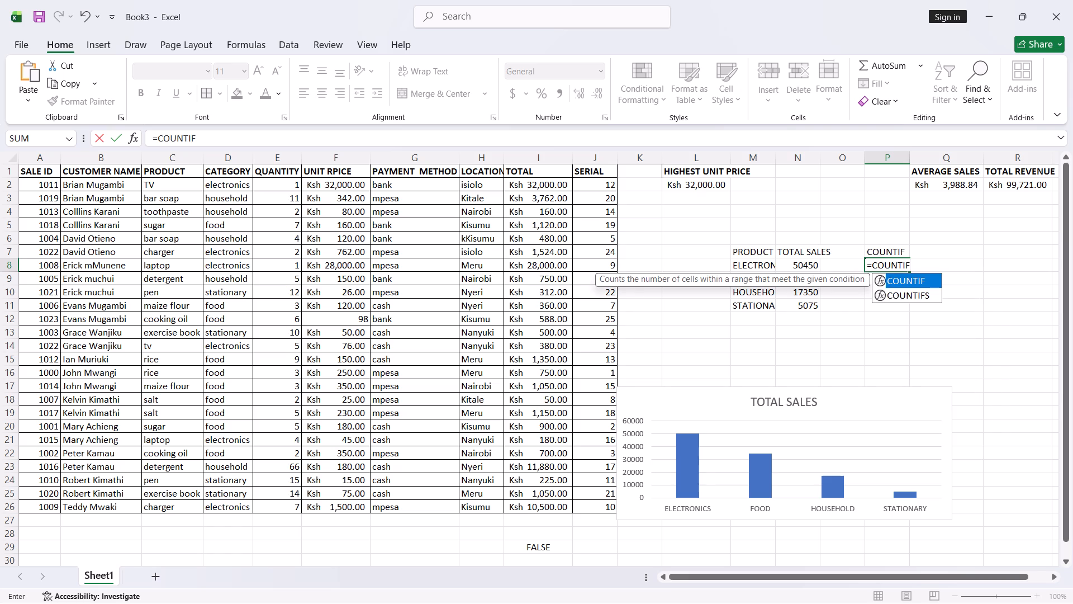
pyautogui.hotkey('shift', '(')
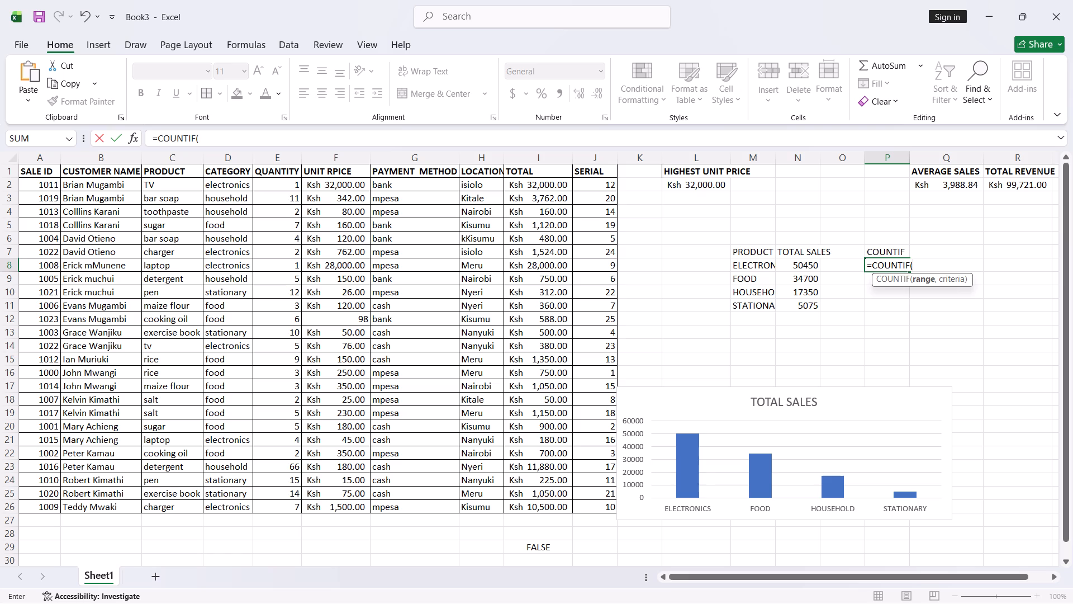
pyautogui.write('F2')
pyautogui.hotkey('shift', ':')
pyautogui.write('F26')
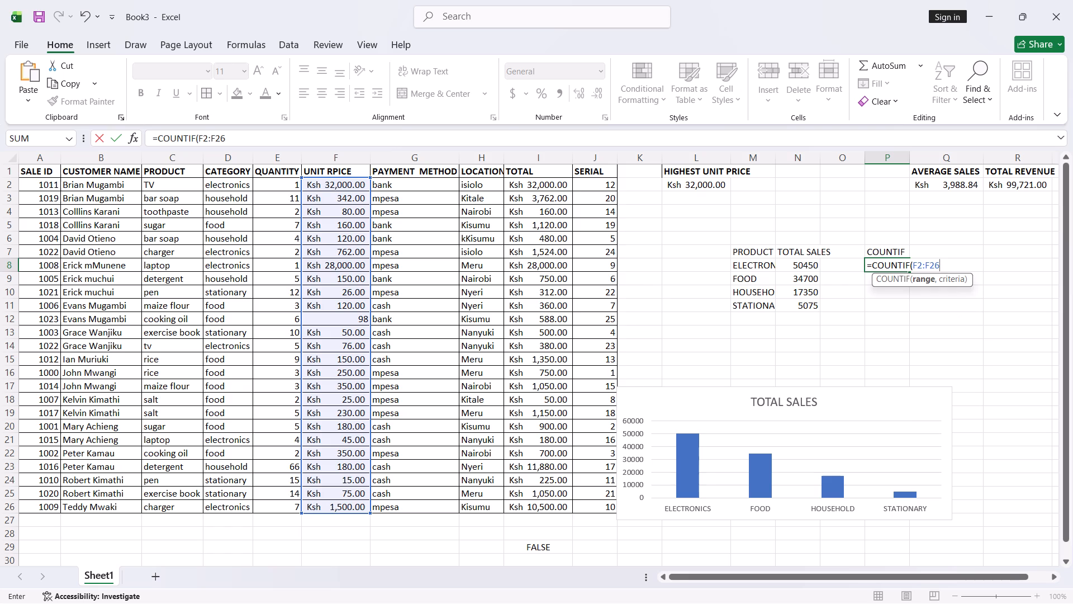
pyautogui.press(',')
pyautogui.press('space')
pyautogui.hotkey('shift', '"')
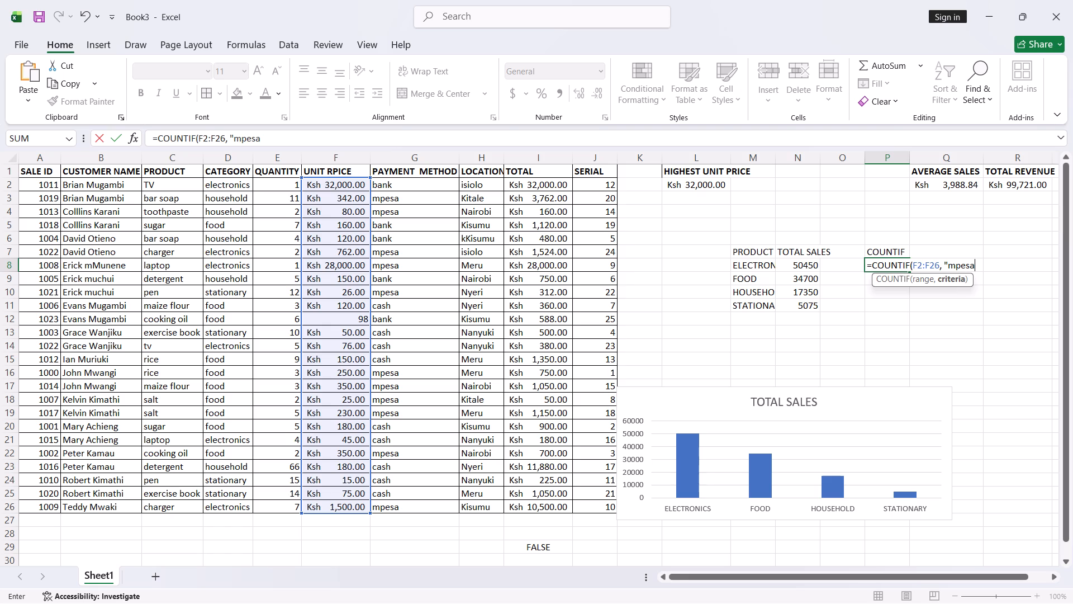
pyautogui.hotkey('shift', '"')
pyautogui.hotkey('shift', ')')
pyautogui.press('Return')
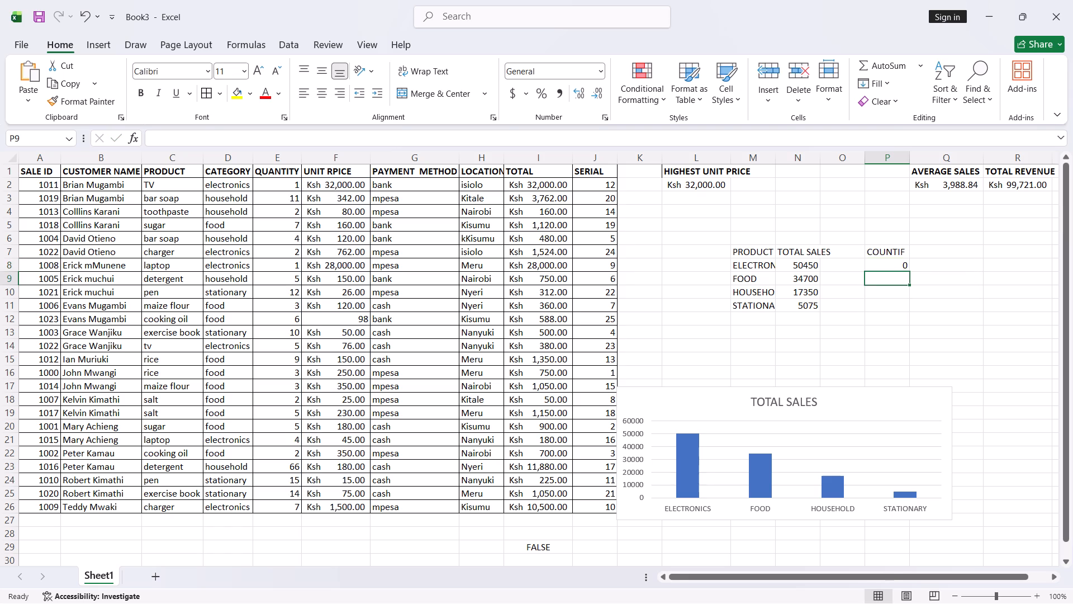
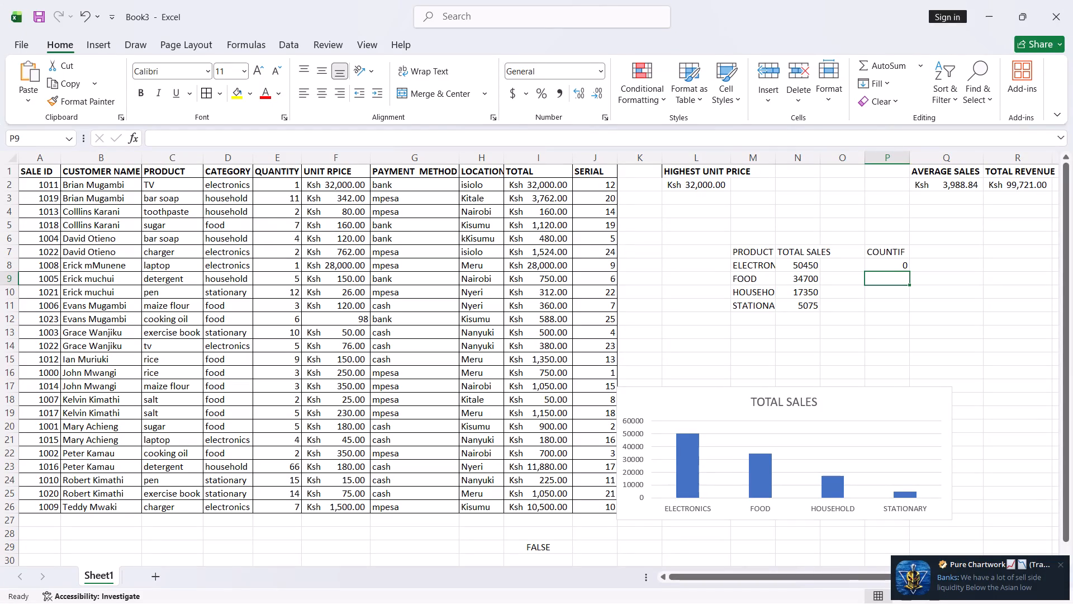
# Count the Meru sales by entering -countif(h2:h26,"Meru") in P9, under the previous COUNTIF result.
pyautogui.press('c')
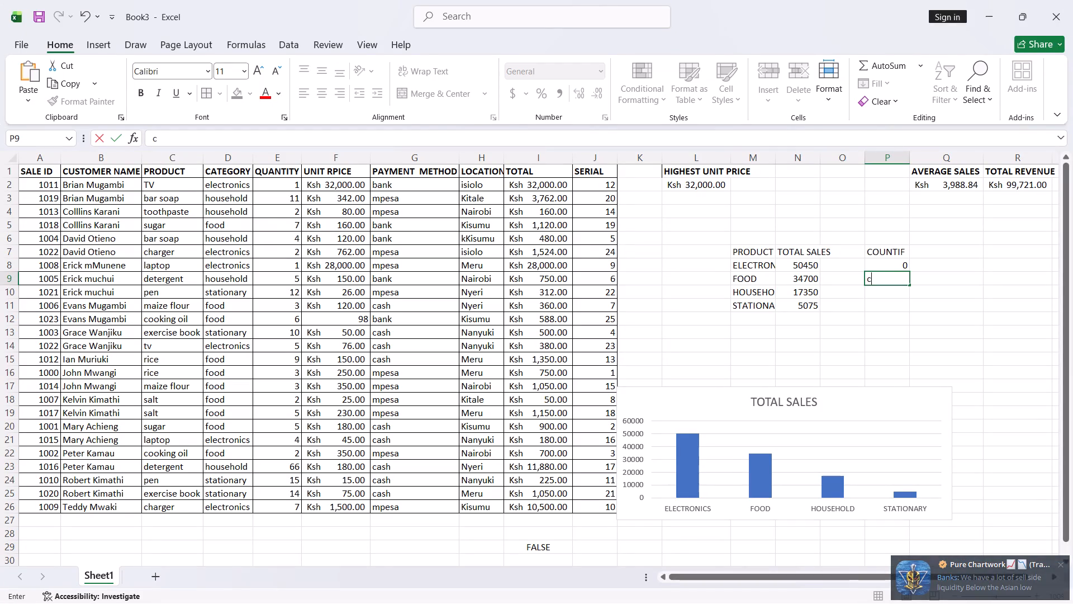
pyautogui.press('BackSpace')
pyautogui.press('-')
pyautogui.press('c')
pyautogui.press('o')
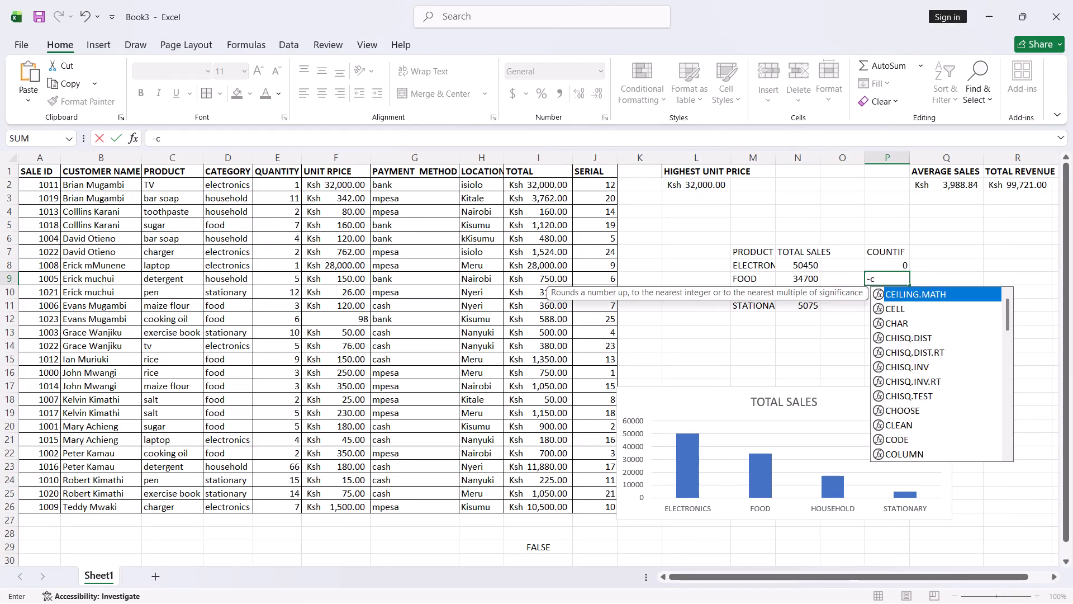
pyautogui.press('u')
pyautogui.write('nt')
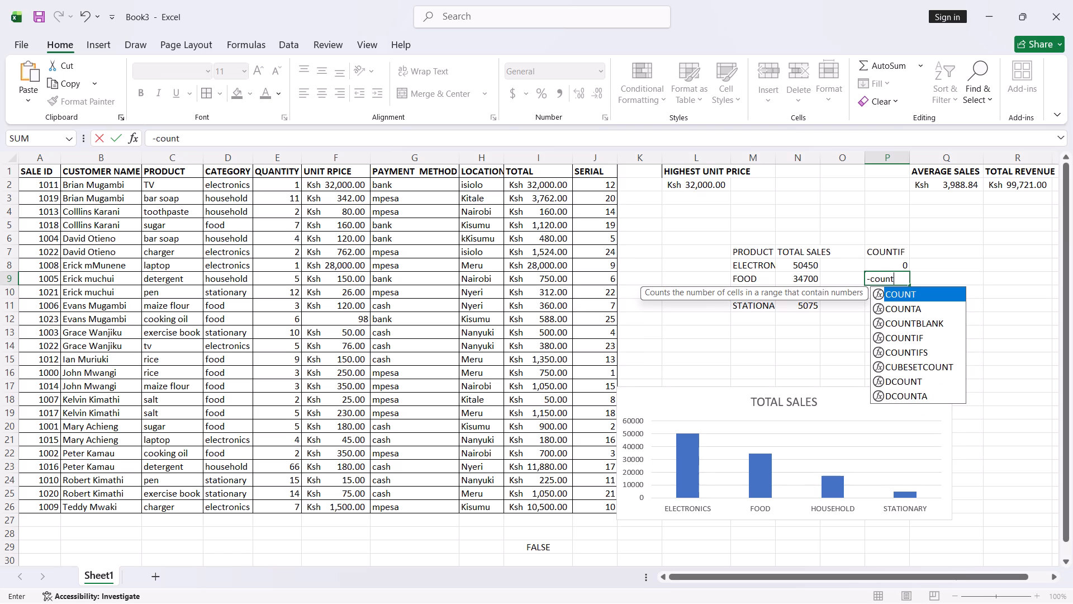
pyautogui.write('if')
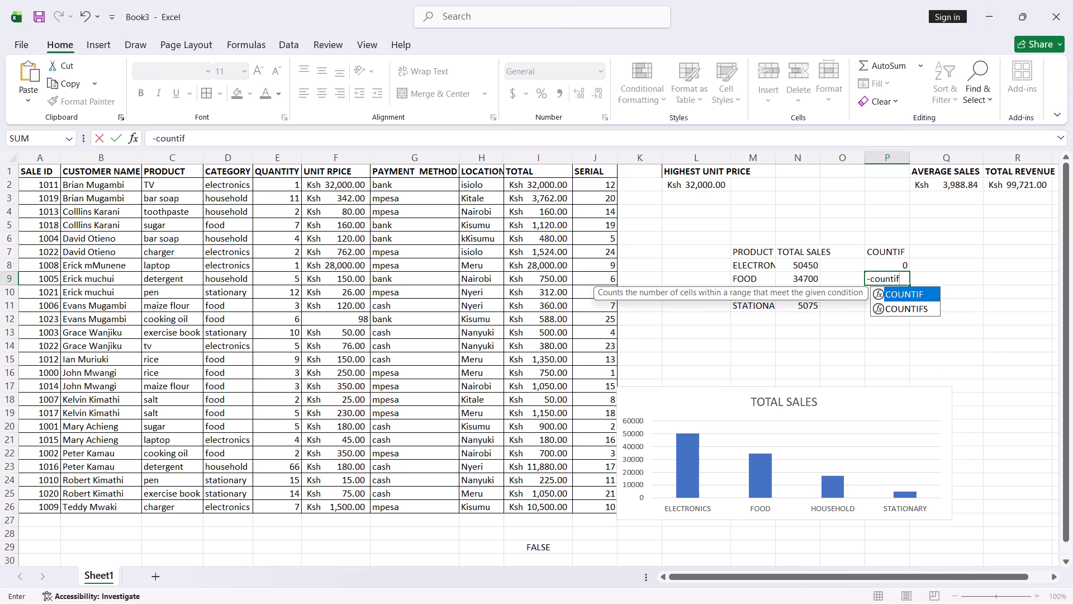
pyautogui.hotkey('shift', '(')
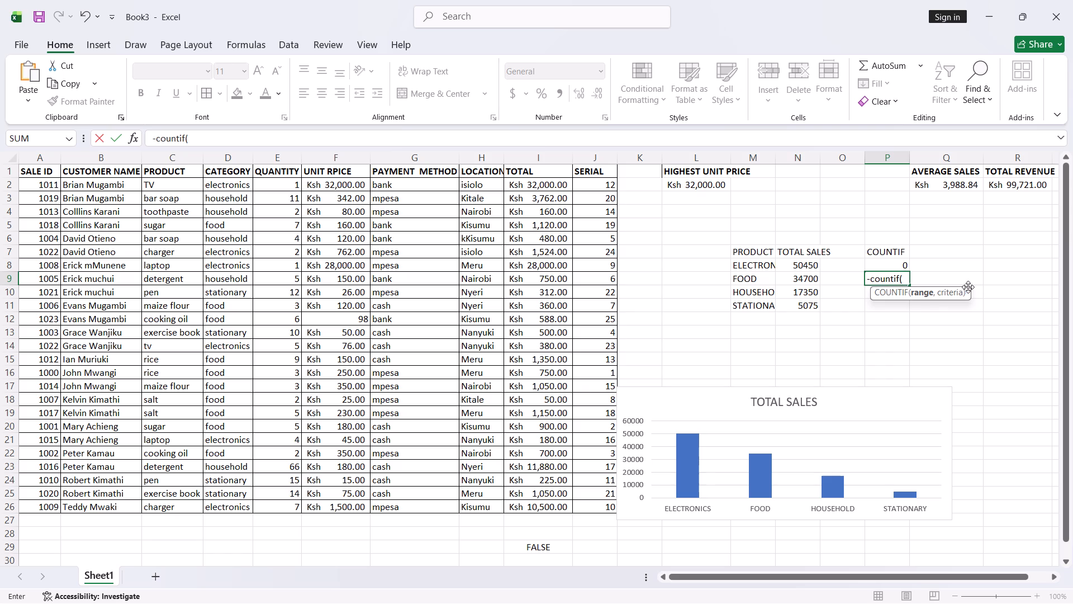
pyautogui.press('h')
pyautogui.press('2')
pyautogui.hotkey('shift', ':')
pyautogui.press('h')
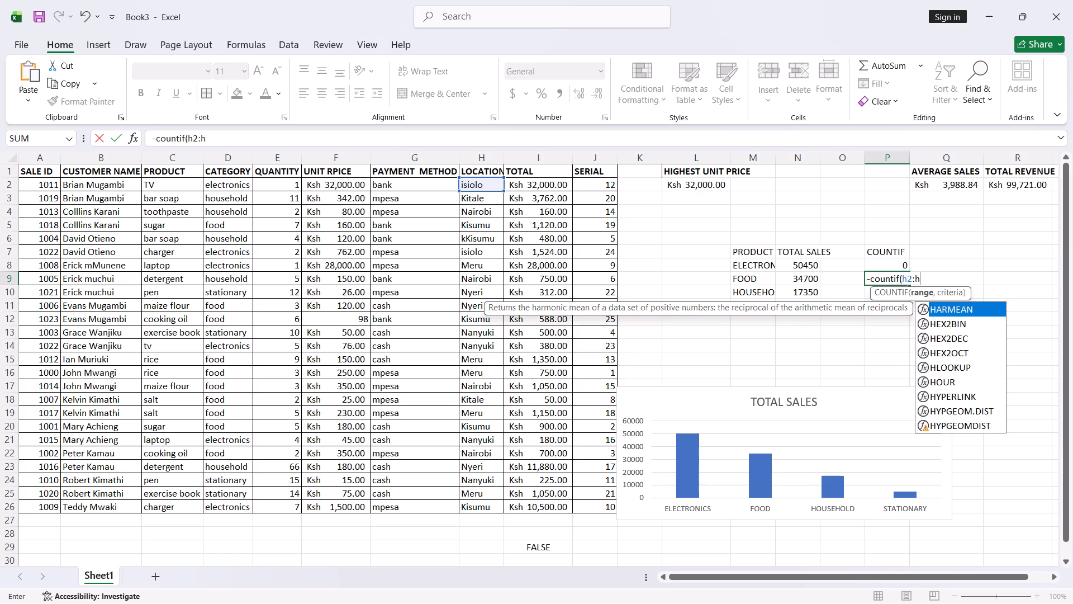
pyautogui.write('26')
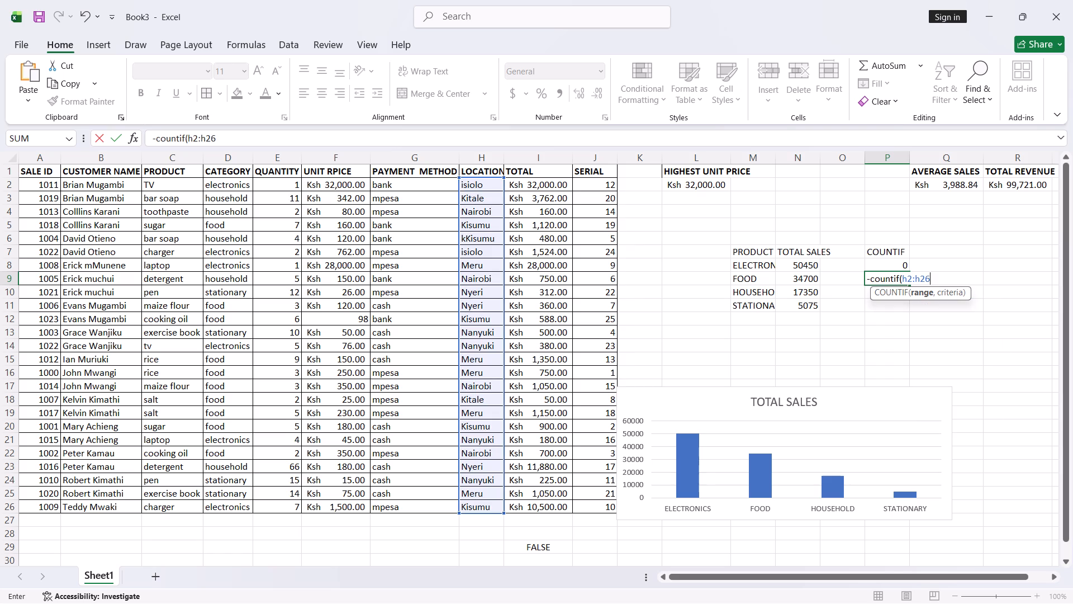
pyautogui.press(',')
pyautogui.hotkey('shift', ':')
pyautogui.press('BackSpace')
pyautogui.hotkey('shift', '"')
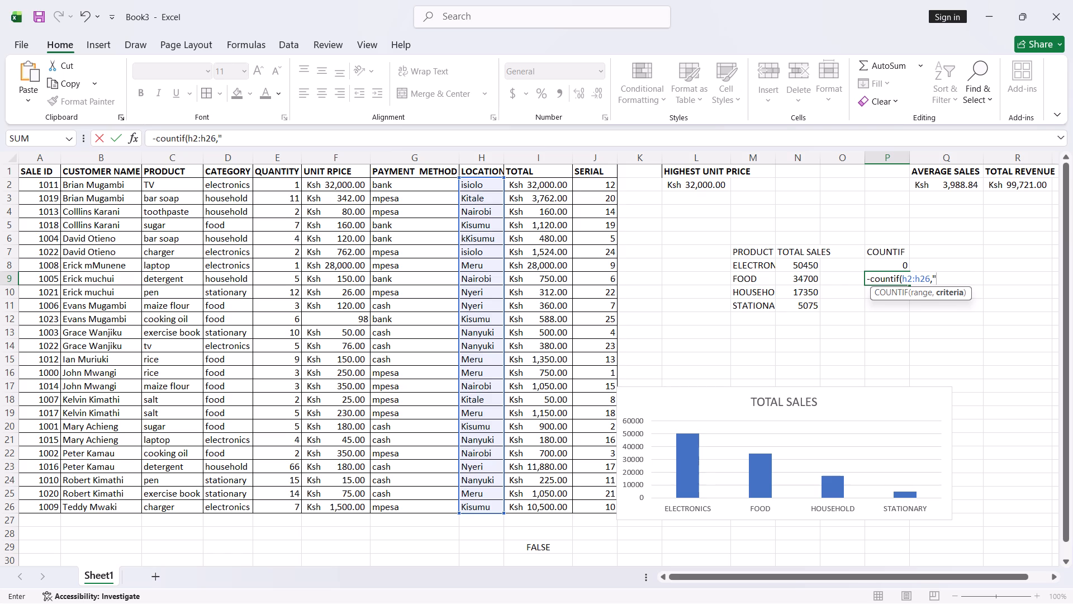
pyautogui.write('Meru')
pyautogui.hotkey('shift', '"')
pyautogui.hotkey('shift', ')')
pyautogui.press('Return')
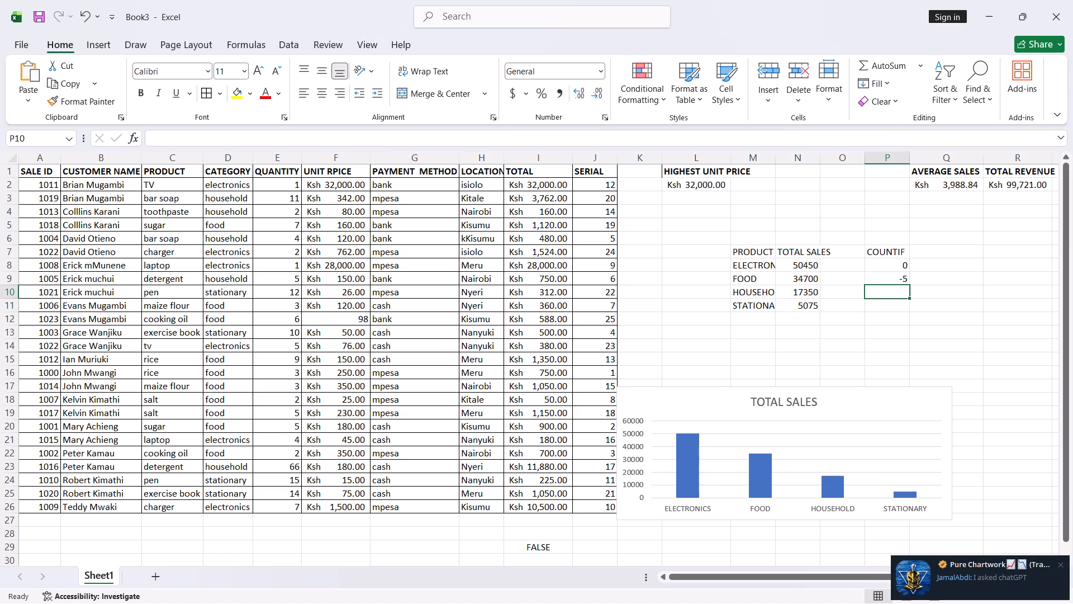
# Insert a 3-D pie chart of the TOTAL column values in I2:I25.
pyautogui.moveTo(501, 180); pyautogui.dragTo(554, 225)
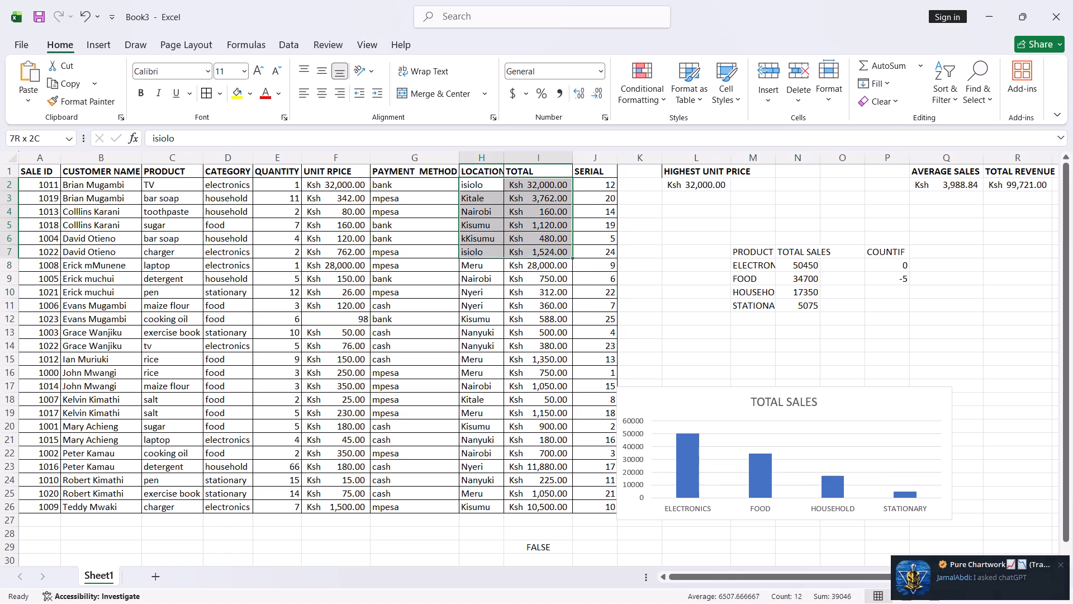
pyautogui.moveTo(554, 225); pyautogui.dragTo(553, 178)
pyautogui.moveTo(507, 179); pyautogui.dragTo(559, 191)
pyautogui.moveTo(507, 180); pyautogui.dragTo(543, 457)
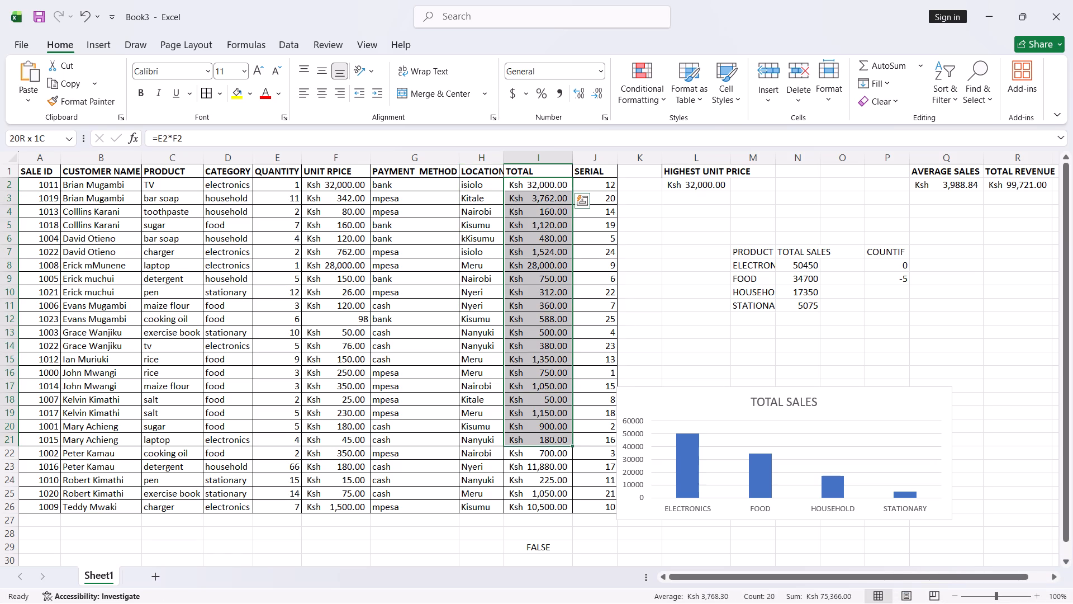
pyautogui.moveTo(543, 457); pyautogui.dragTo(546, 498)
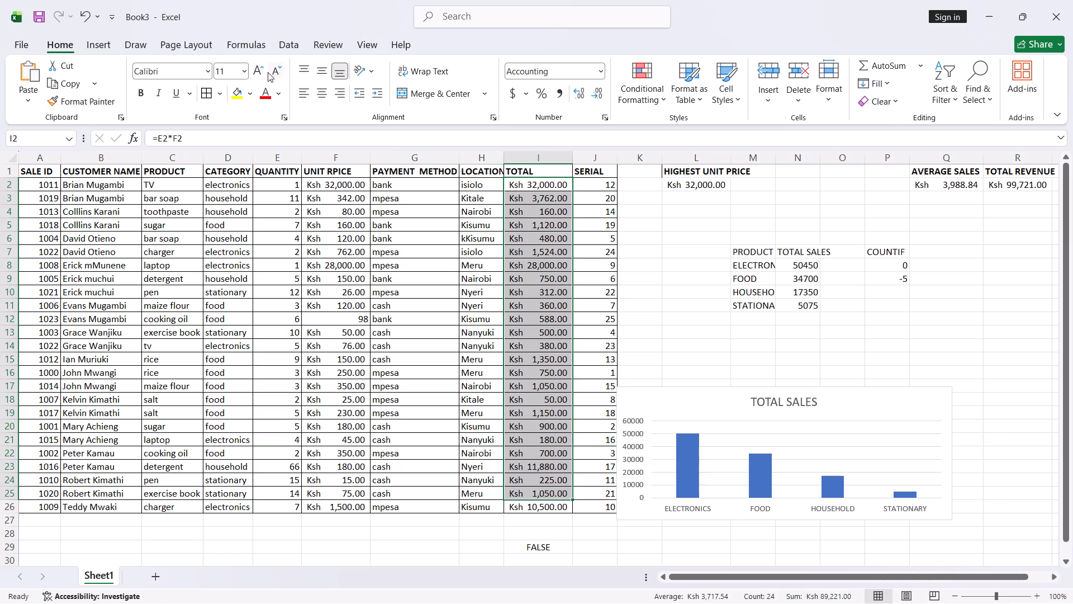
pyautogui.click(97, 46)
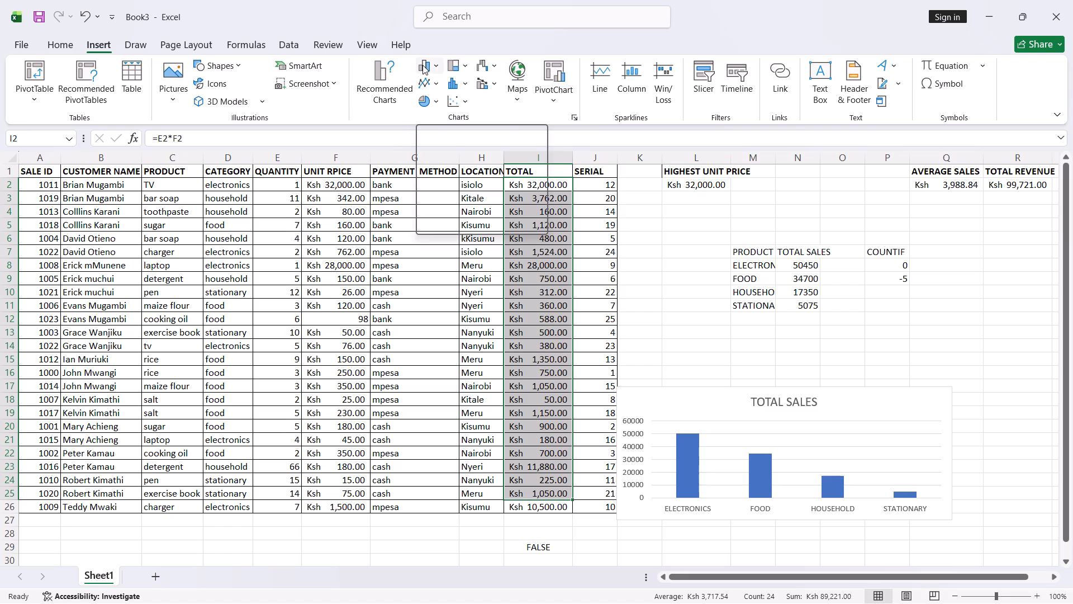
pyautogui.click(434, 100)
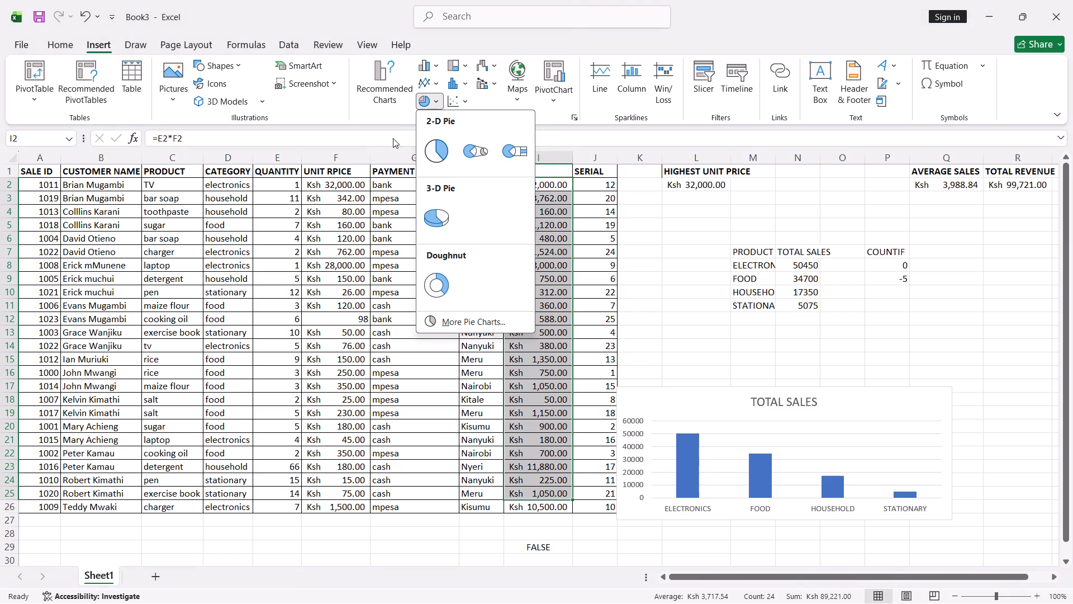
pyautogui.click(449, 219)
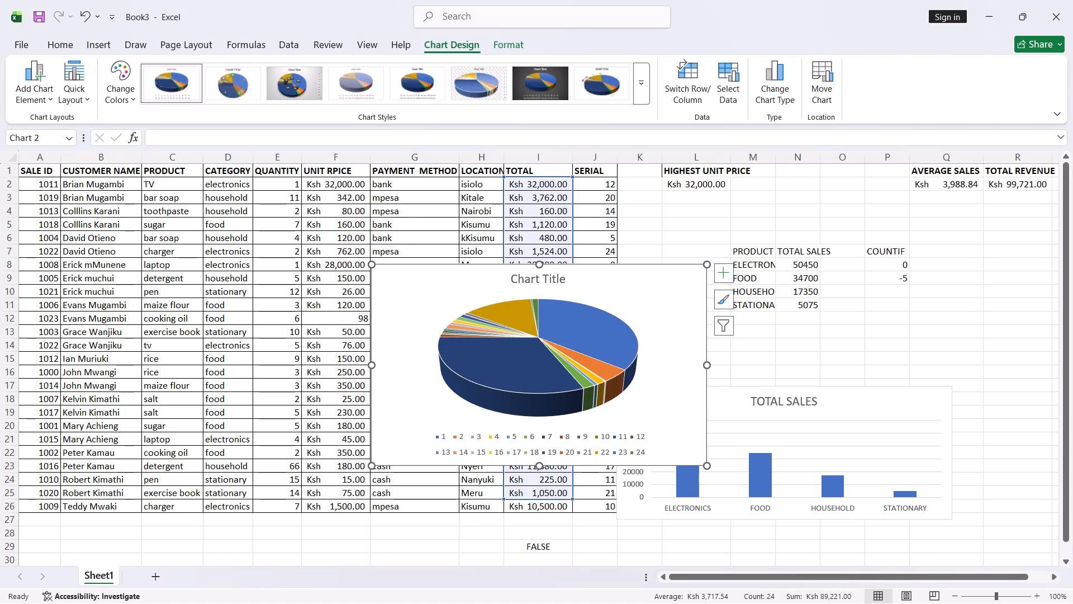
# Shrink the pie chart from its left and upper edges and place it below the COUNTIF results, around rows 10 to 18 of columns O to R.
pyautogui.moveTo(374, 365); pyautogui.dragTo(512, 364)
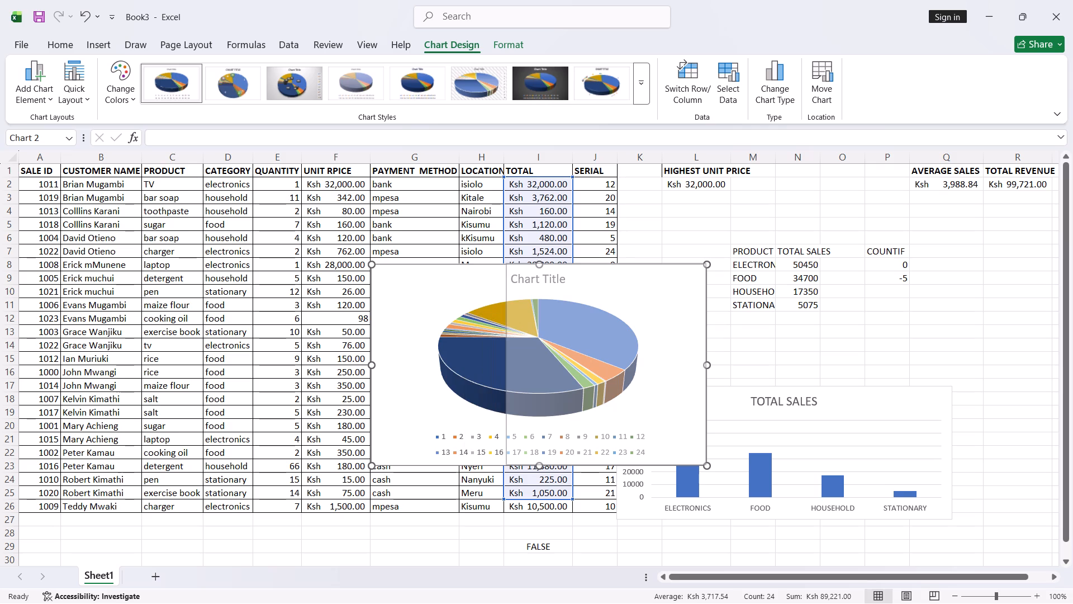
pyautogui.moveTo(512, 364); pyautogui.dragTo(516, 363)
pyautogui.moveTo(609, 265); pyautogui.dragTo(618, 351)
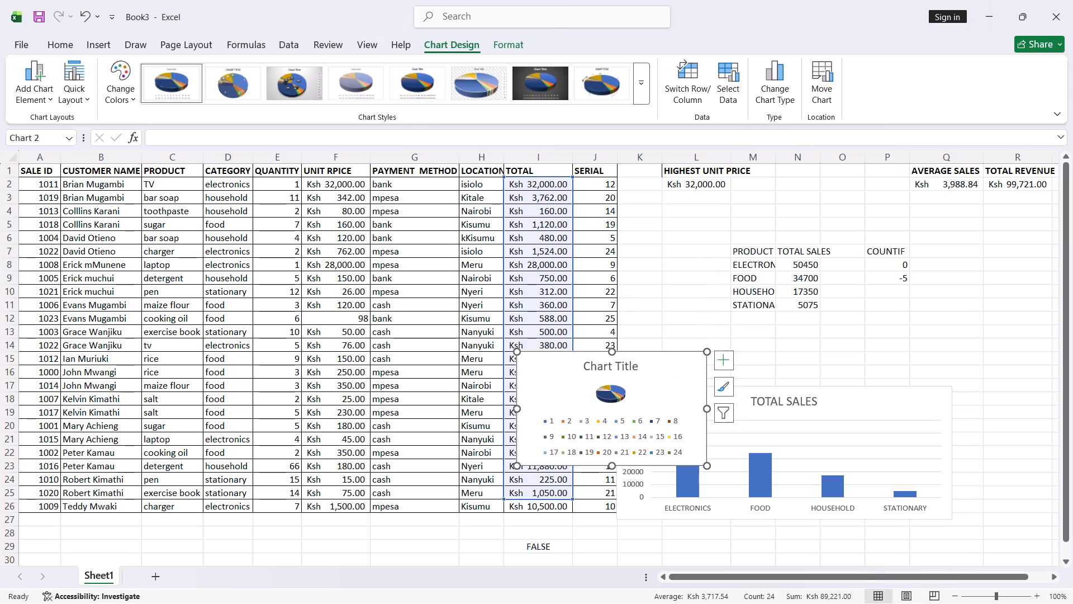
pyautogui.moveTo(648, 364); pyautogui.dragTo(950, 309)
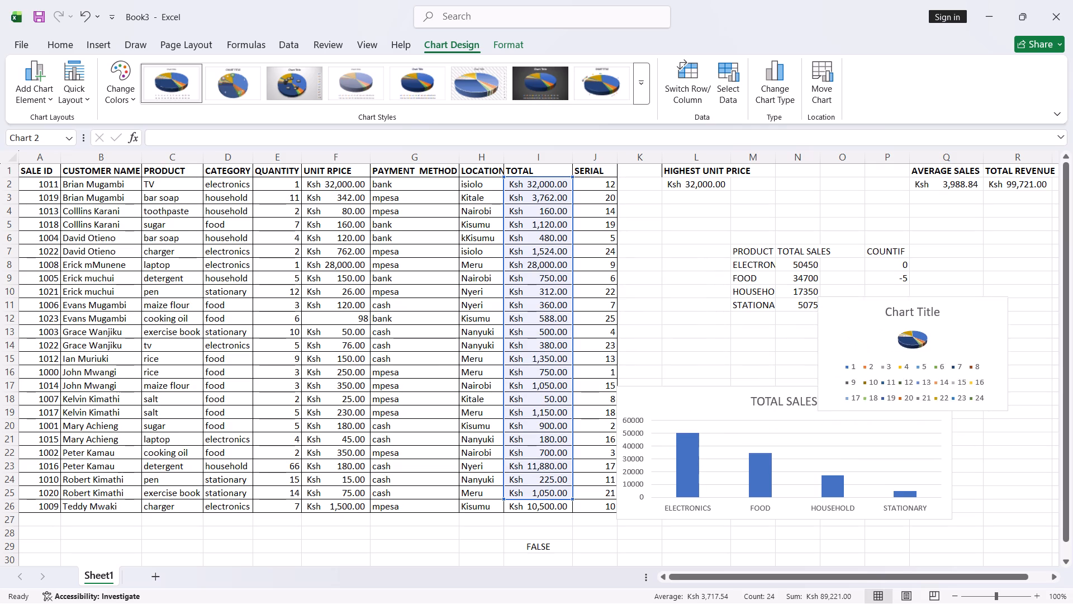
pyautogui.moveTo(950, 309); pyautogui.dragTo(967, 298)
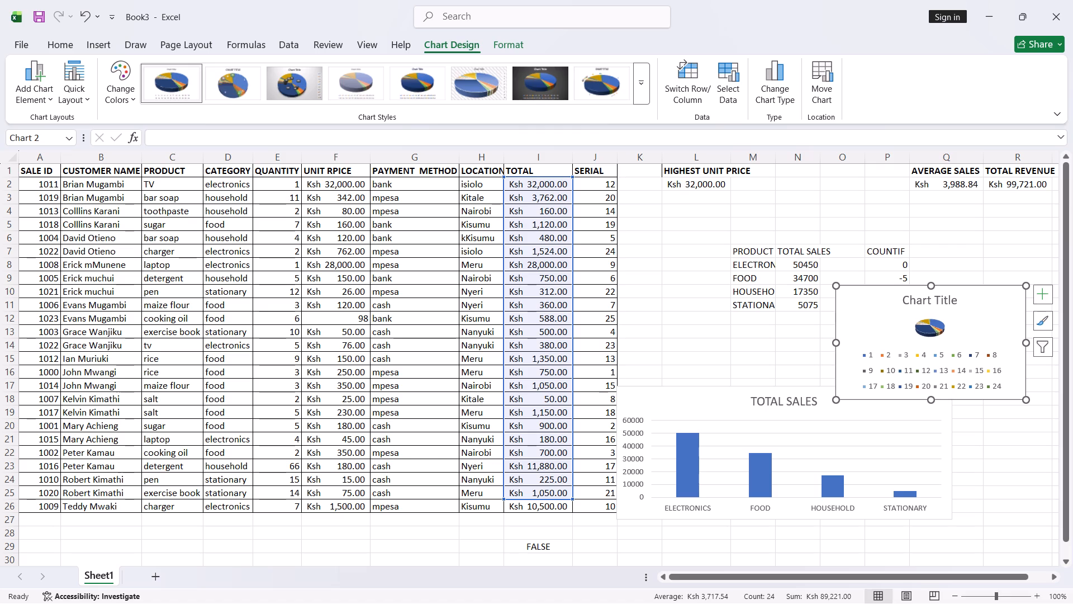
pyautogui.click(957, 240)
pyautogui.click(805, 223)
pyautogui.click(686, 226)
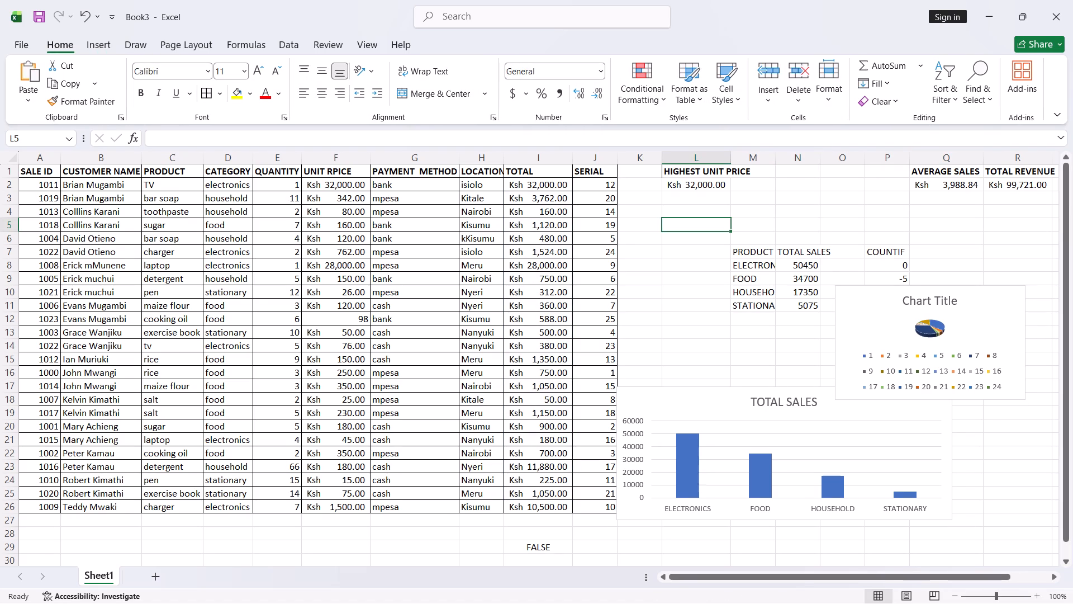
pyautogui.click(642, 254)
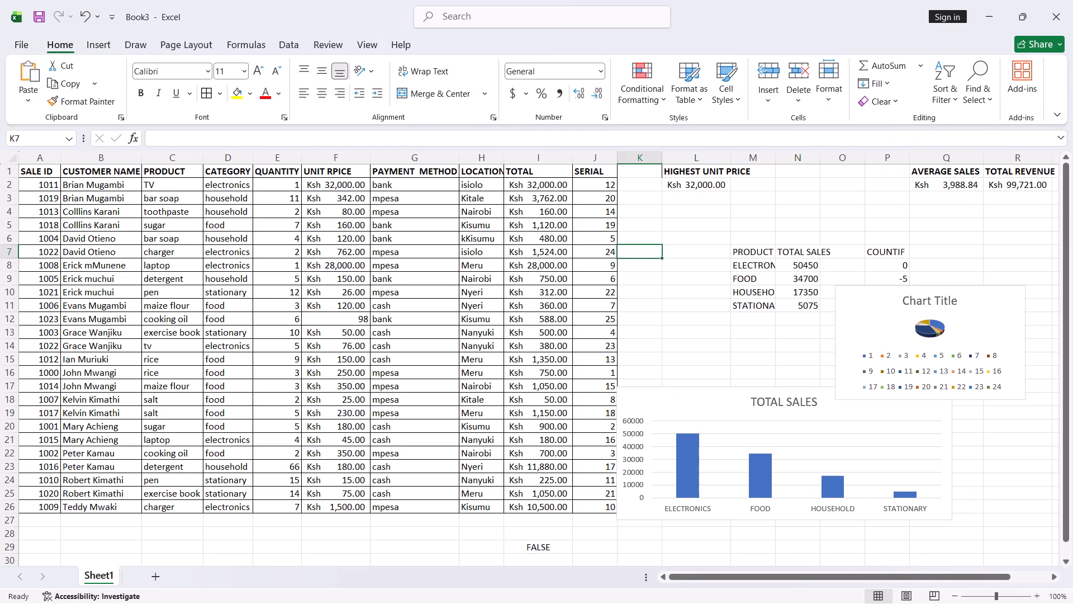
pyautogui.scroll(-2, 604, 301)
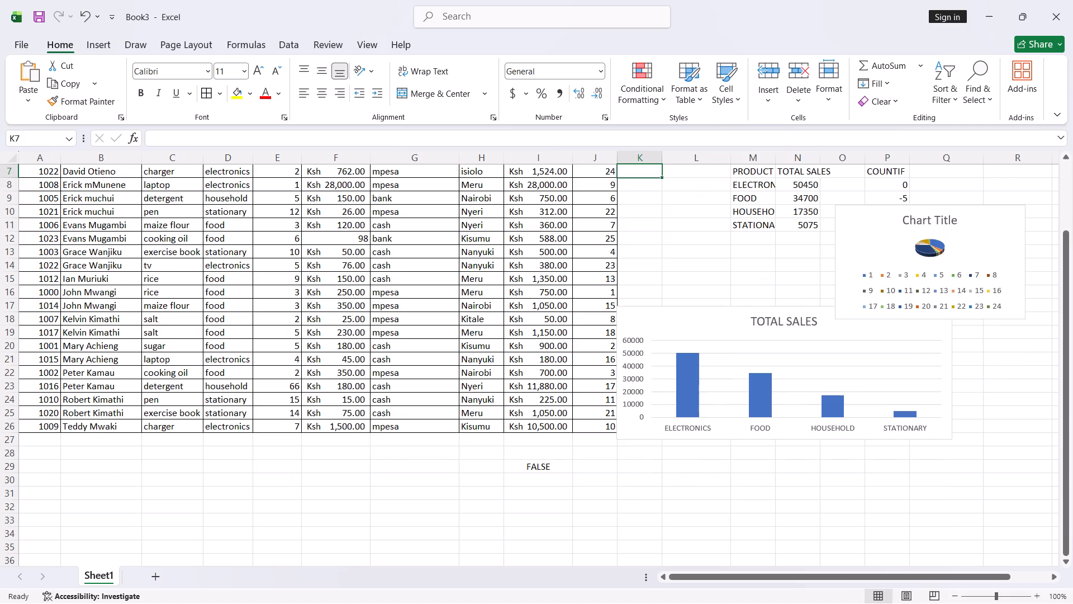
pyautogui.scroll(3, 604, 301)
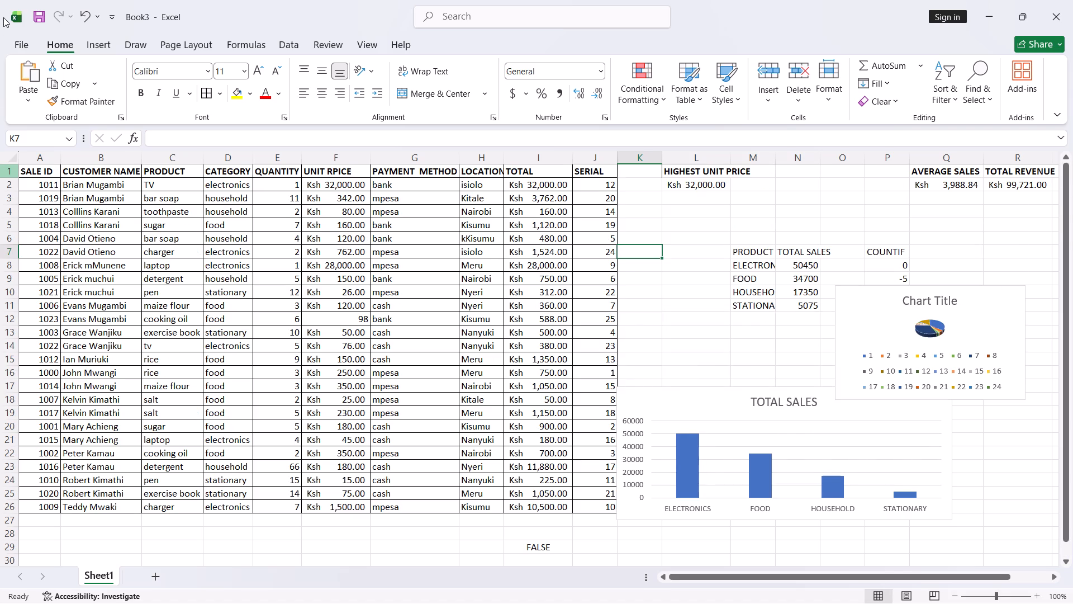
# Save the Book3 workbook under its existing name.
pyautogui.click(41, 19)
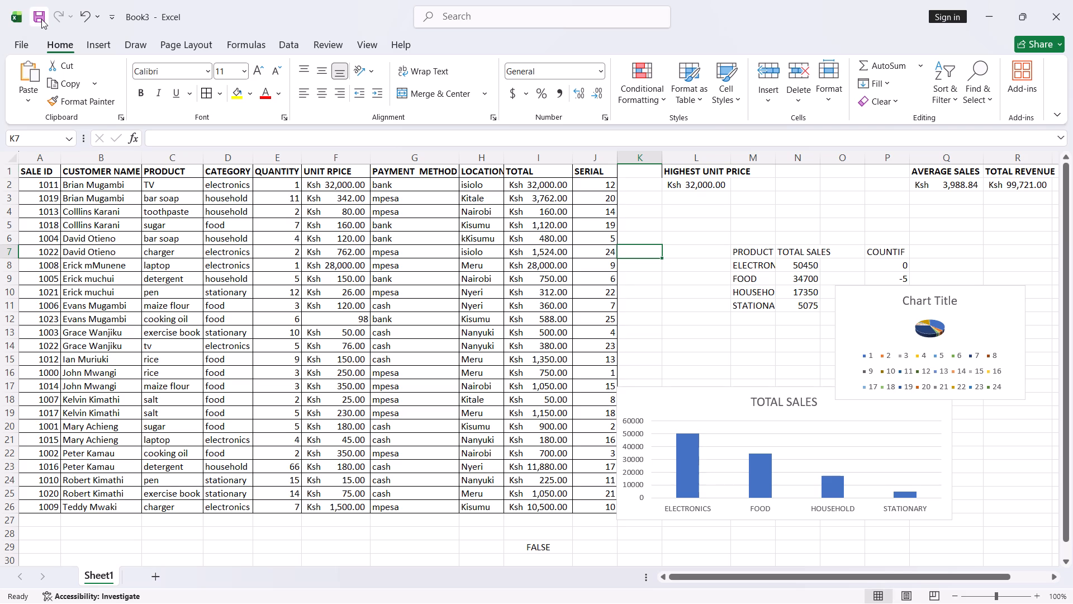
pyautogui.click(13, 46)
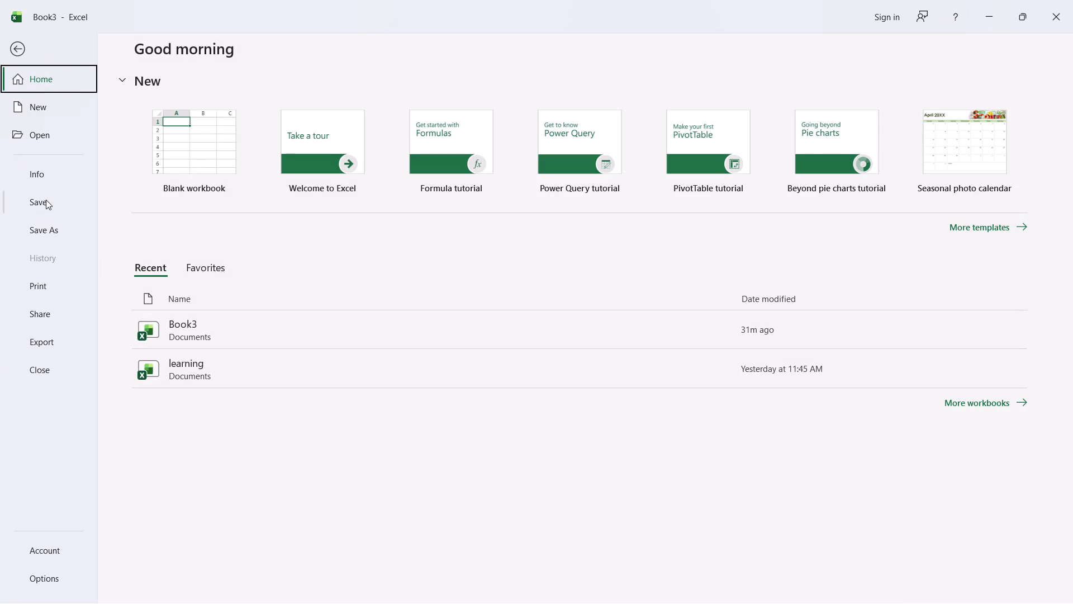
pyautogui.click(46, 200)
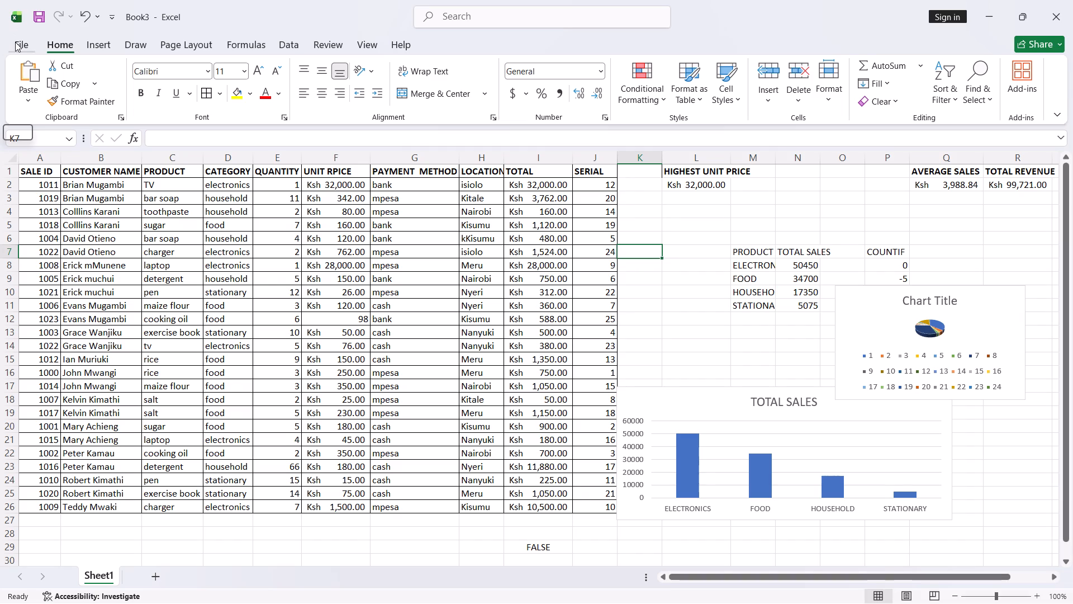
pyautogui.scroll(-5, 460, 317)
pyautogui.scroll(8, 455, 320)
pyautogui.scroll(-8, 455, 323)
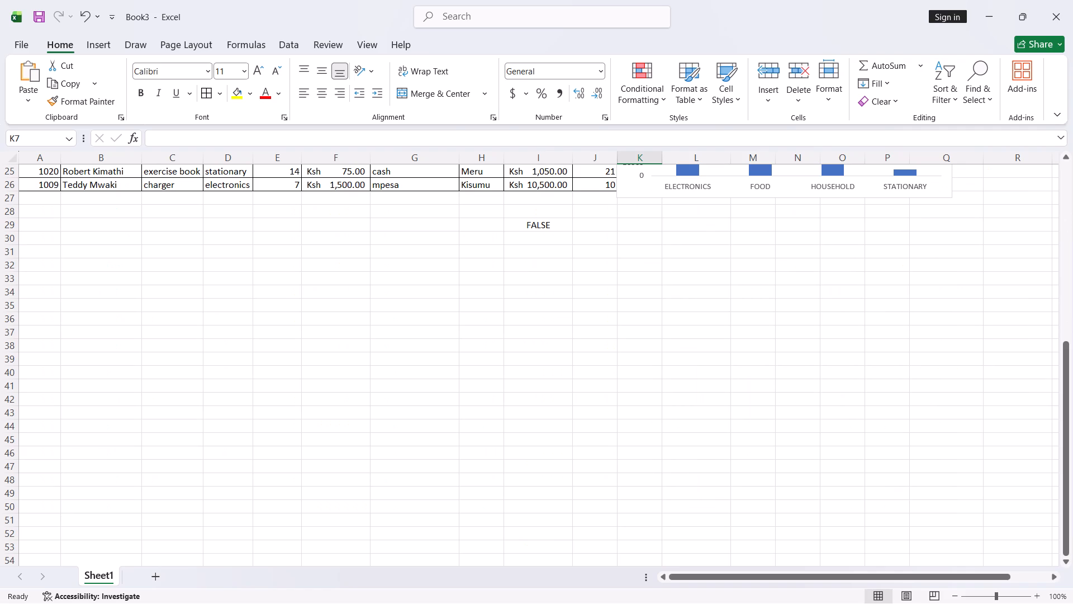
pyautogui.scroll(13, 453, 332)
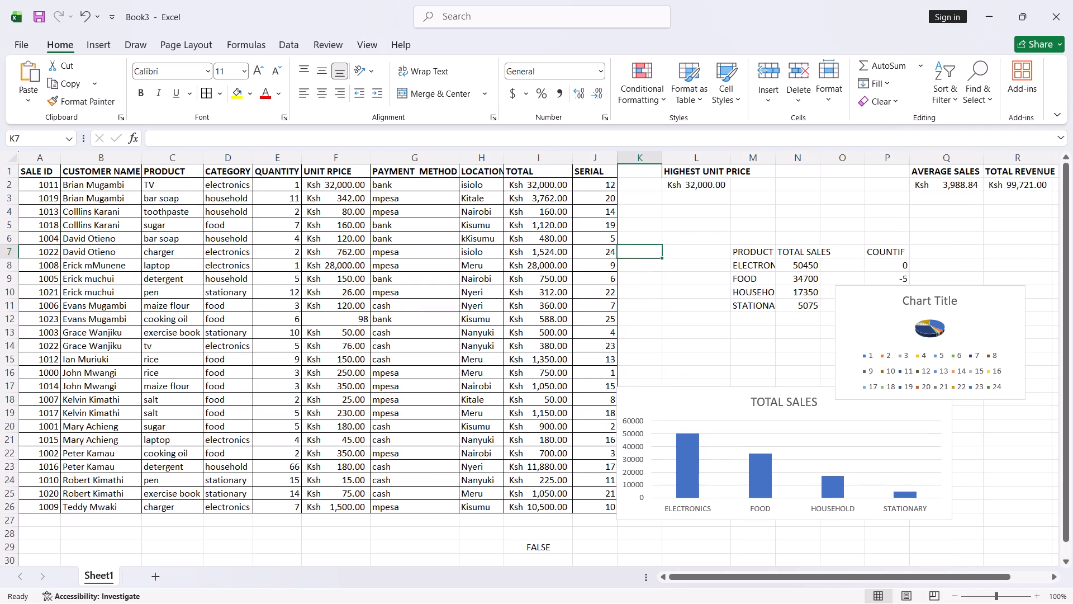